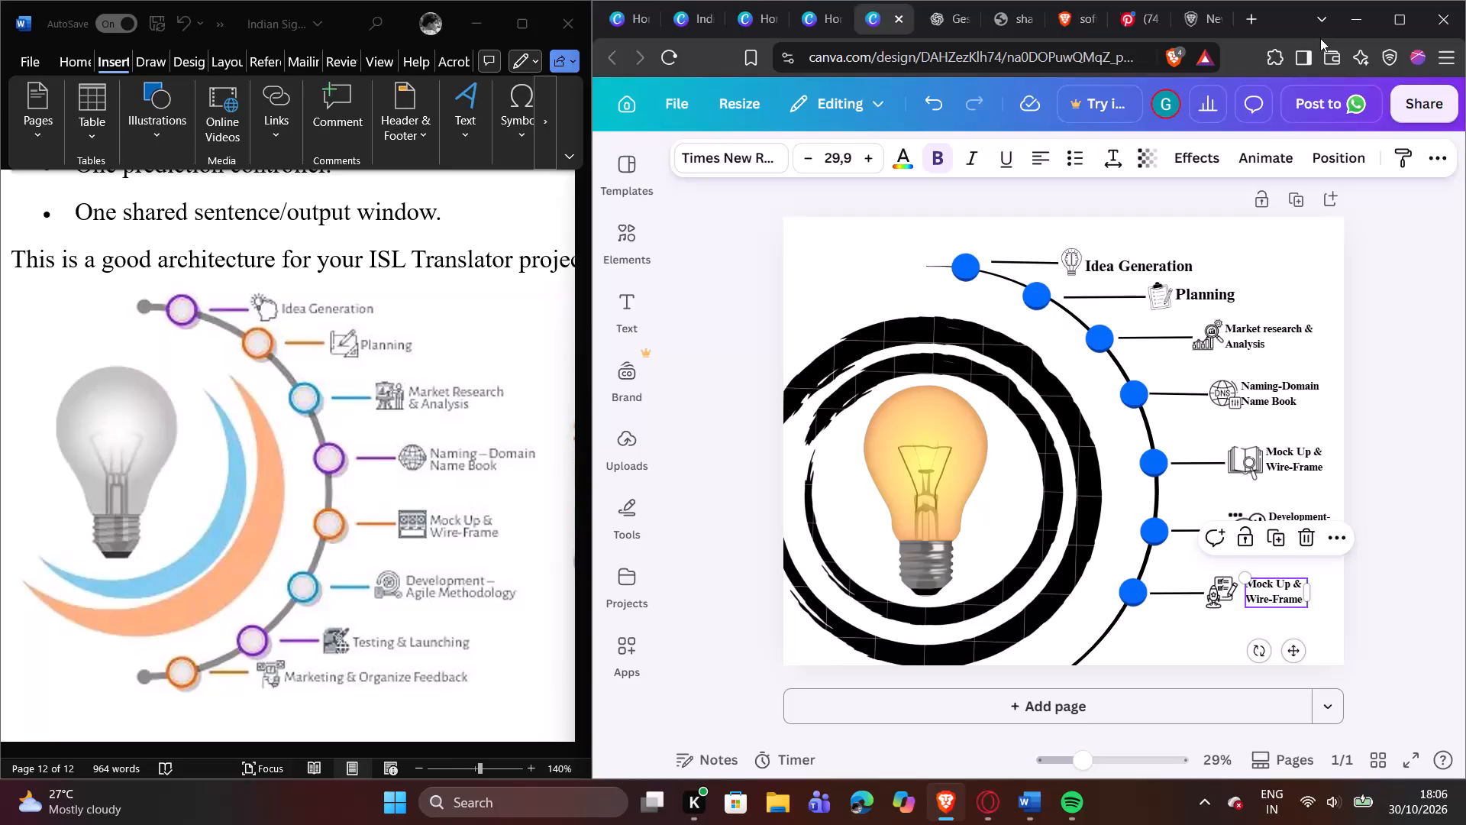
Justify the text of the lowest "Mock Up & Wire-Frame" label.
{"action": "left_click", "coordinate": [1441, 490]}
{"action": "double_click", "coordinate": [1273, 599]}
{"action": "left_click", "coordinate": [1275, 594]}
{"action": "triple_click", "coordinate": [1277, 594]}
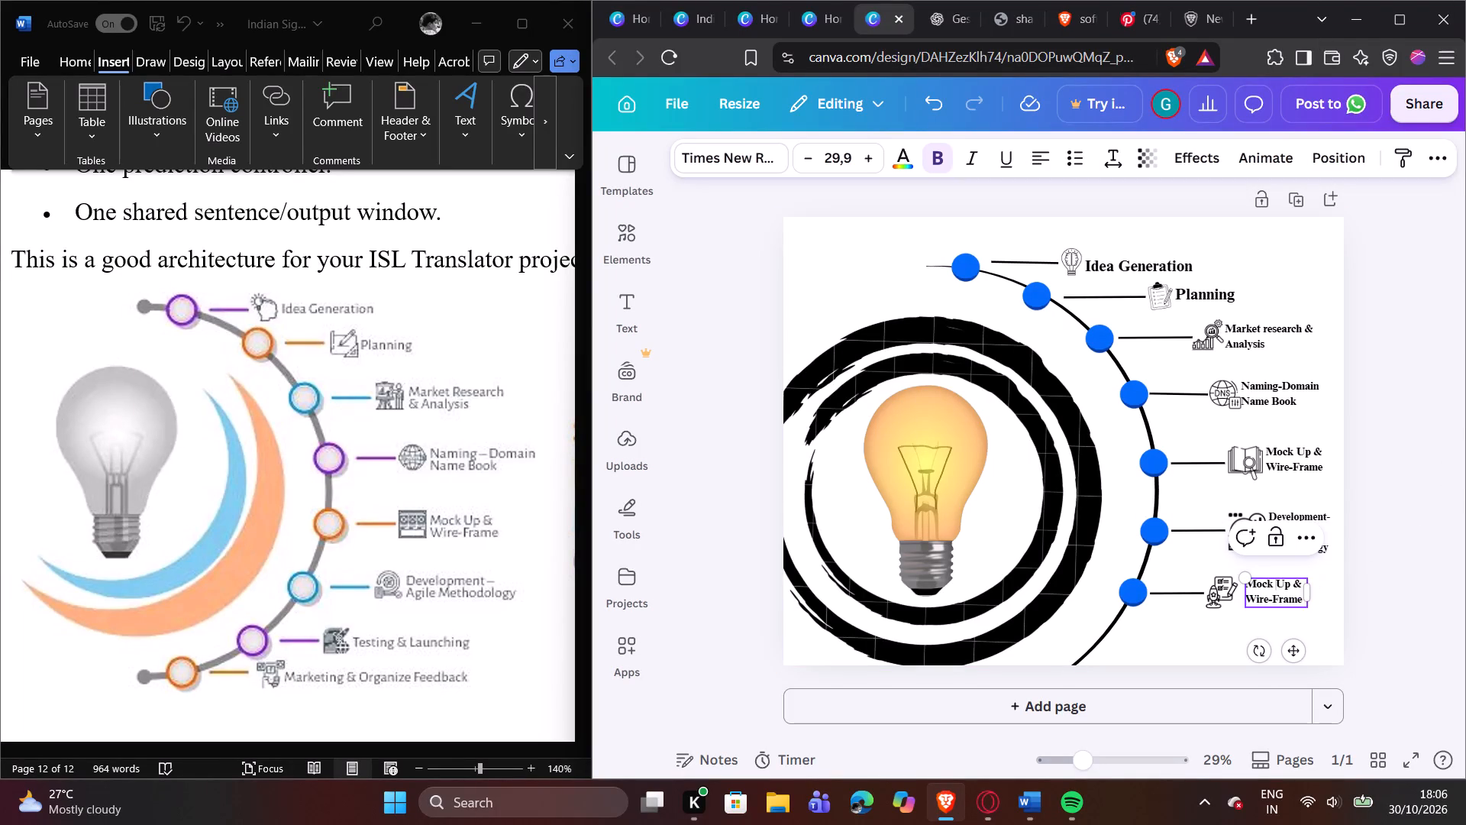
{"action": "left_click_drag", "start_coordinate": [1300, 599], "coordinate": [1240, 574]}
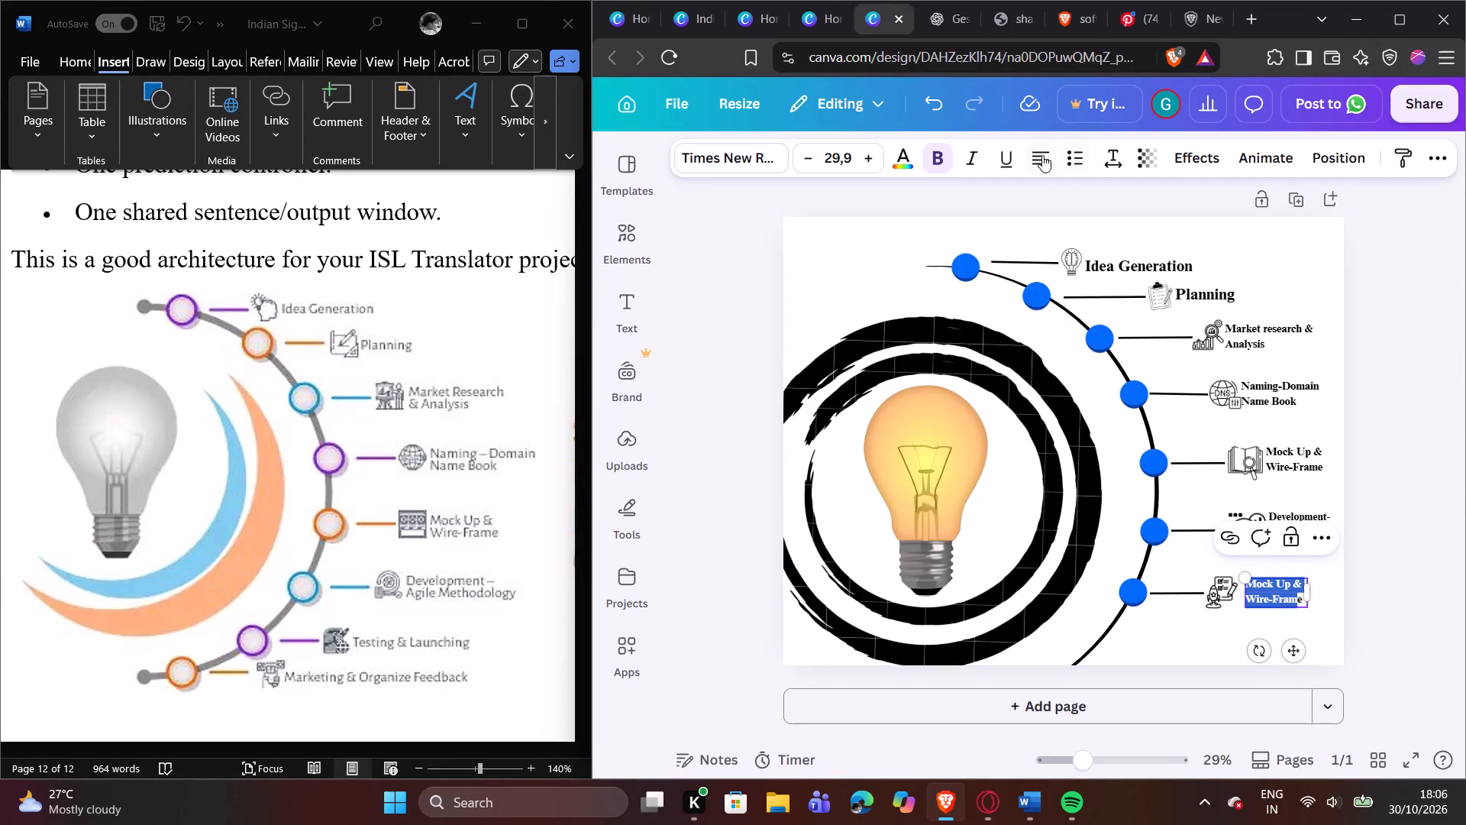
{"action": "left_click", "coordinate": [1038, 154]}
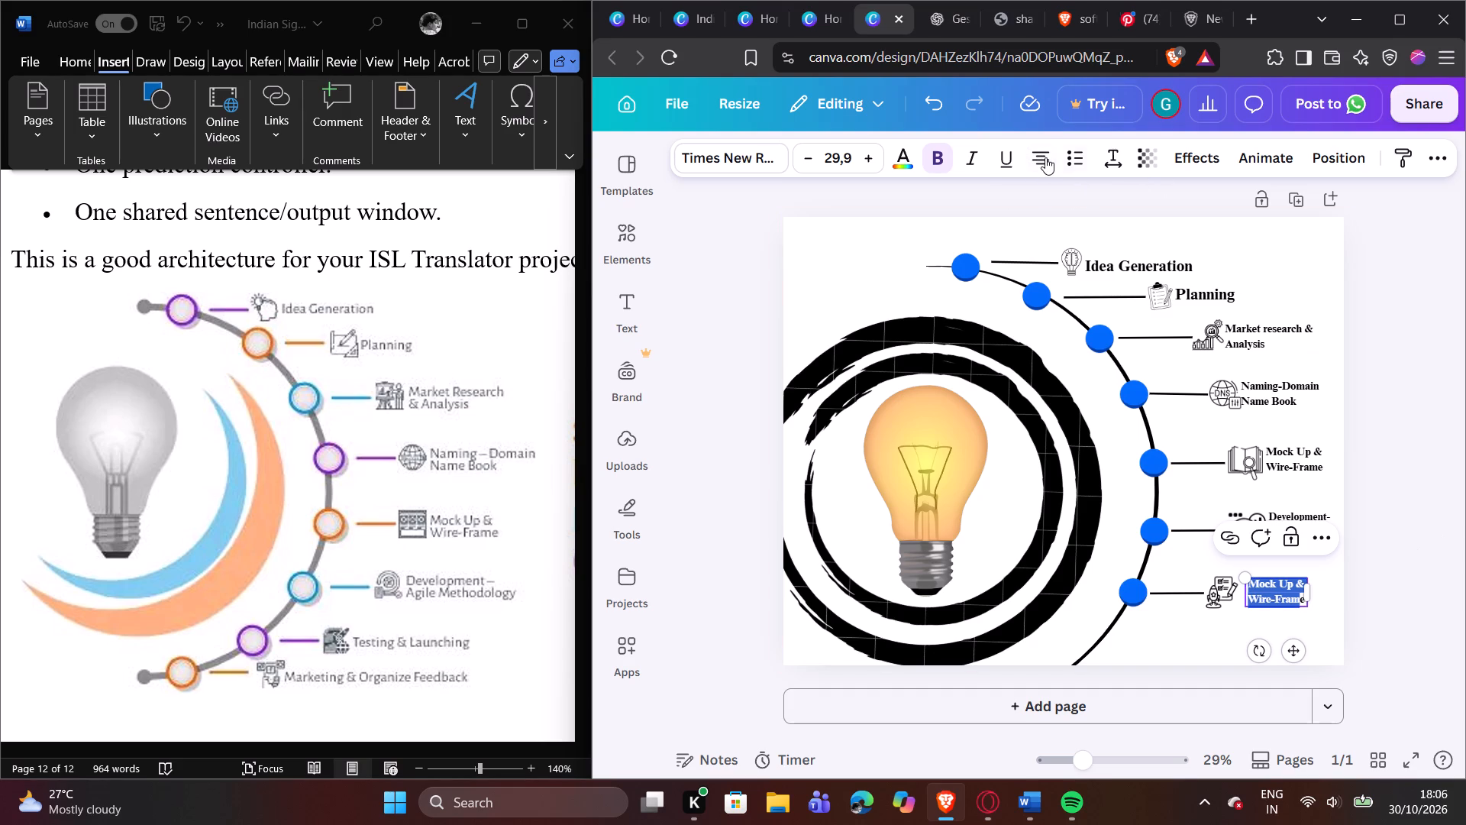
{"action": "left_click", "coordinate": [1043, 154]}
{"action": "left_click", "coordinate": [1046, 153]}
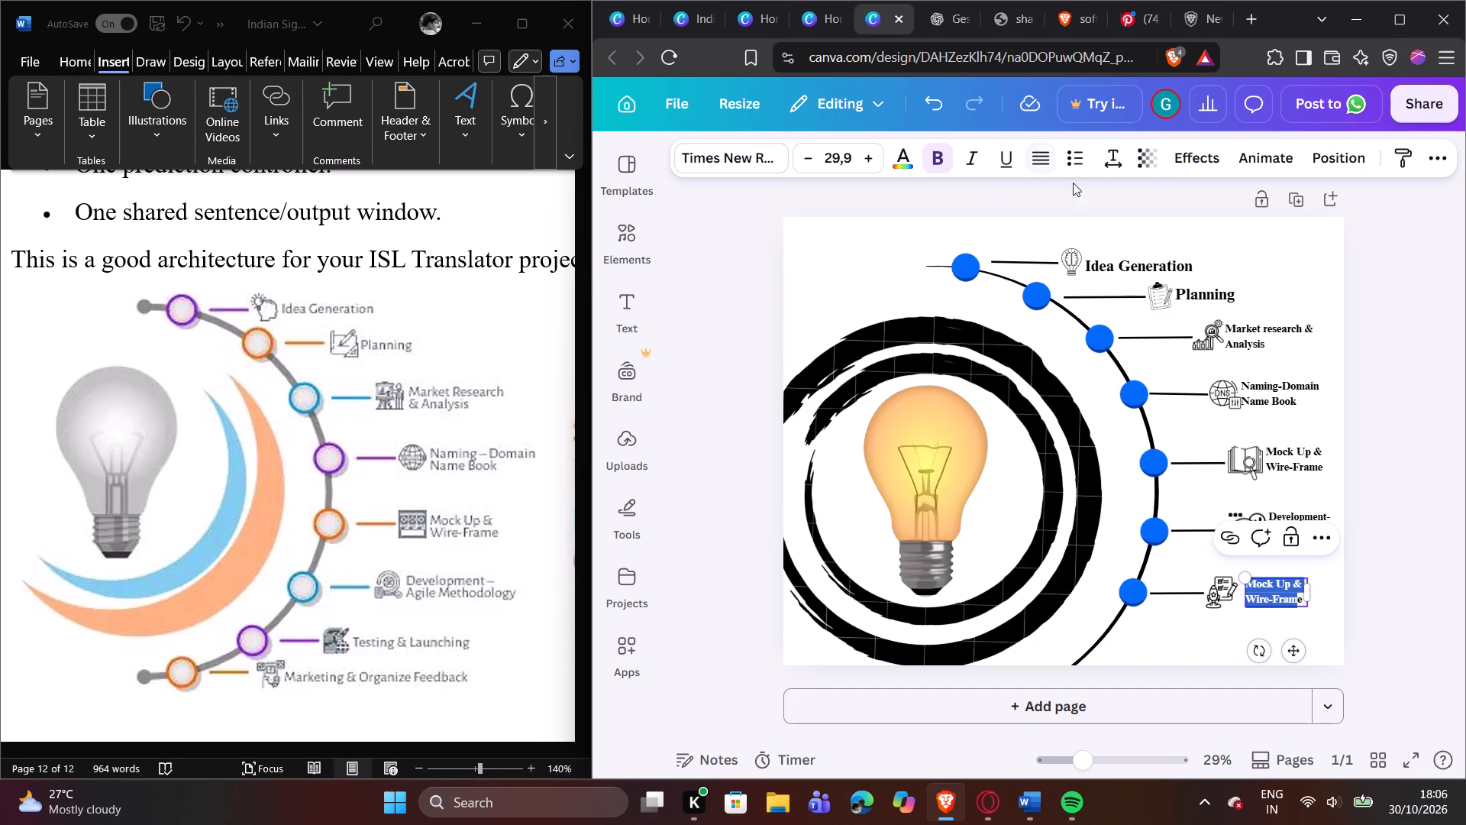
{"action": "left_click", "coordinate": [1400, 549]}
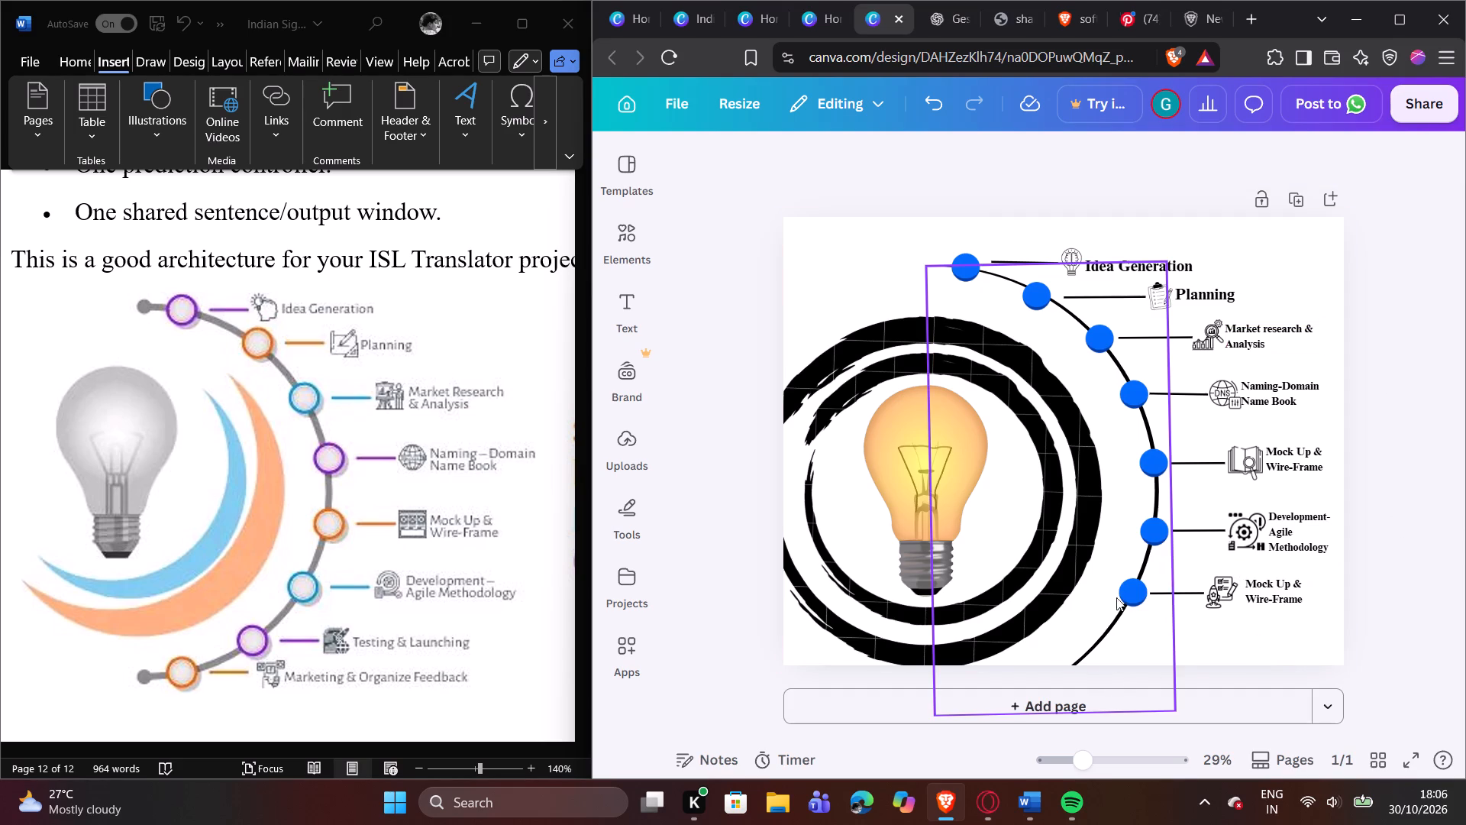
Duplicate the lowest blue circle and place the copy on the arc near the page's bottom edge, below the original.
{"action": "left_click", "coordinate": [1138, 592]}
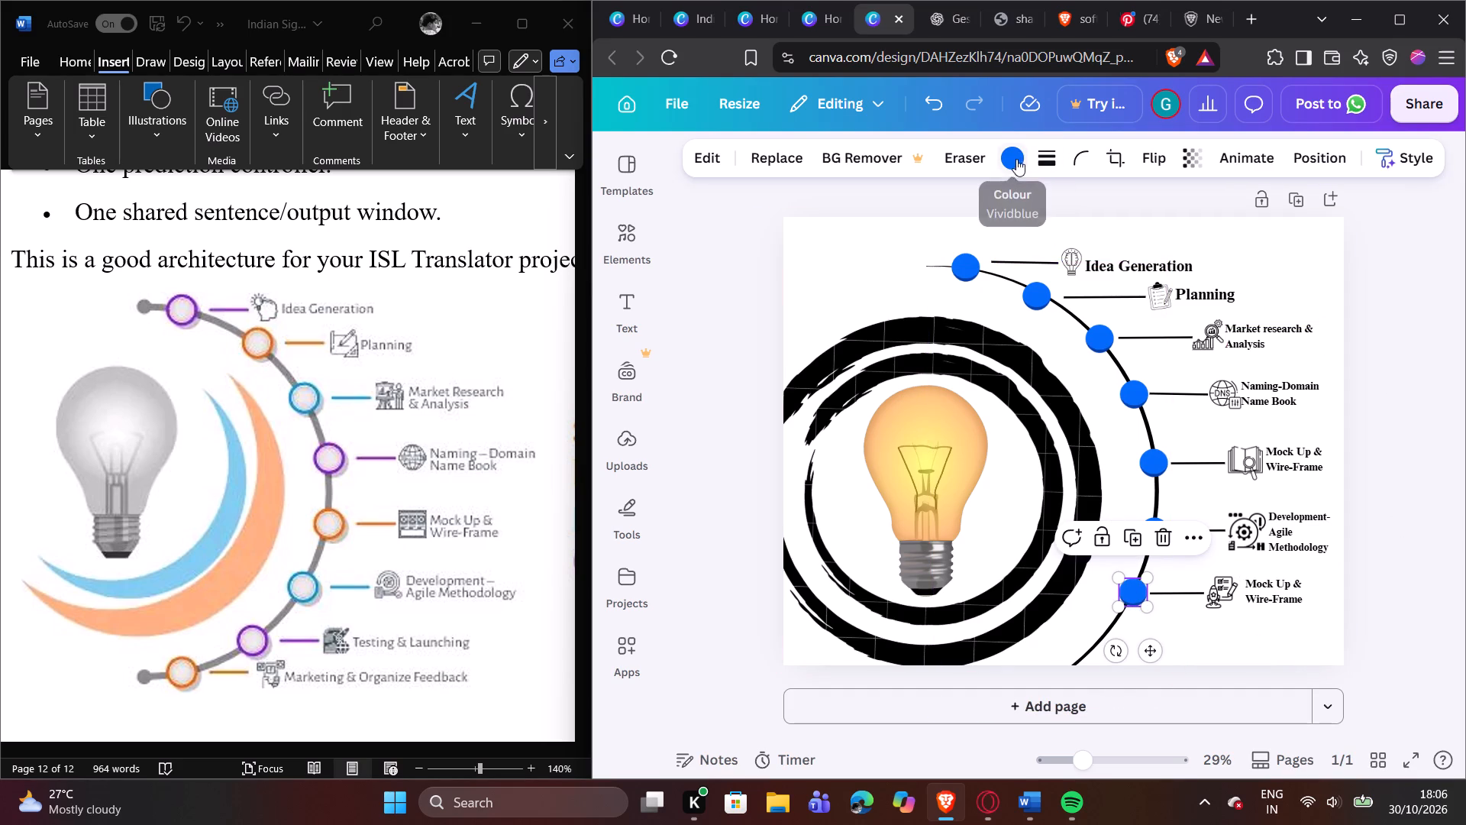
{"action": "left_click", "coordinate": [1129, 535]}
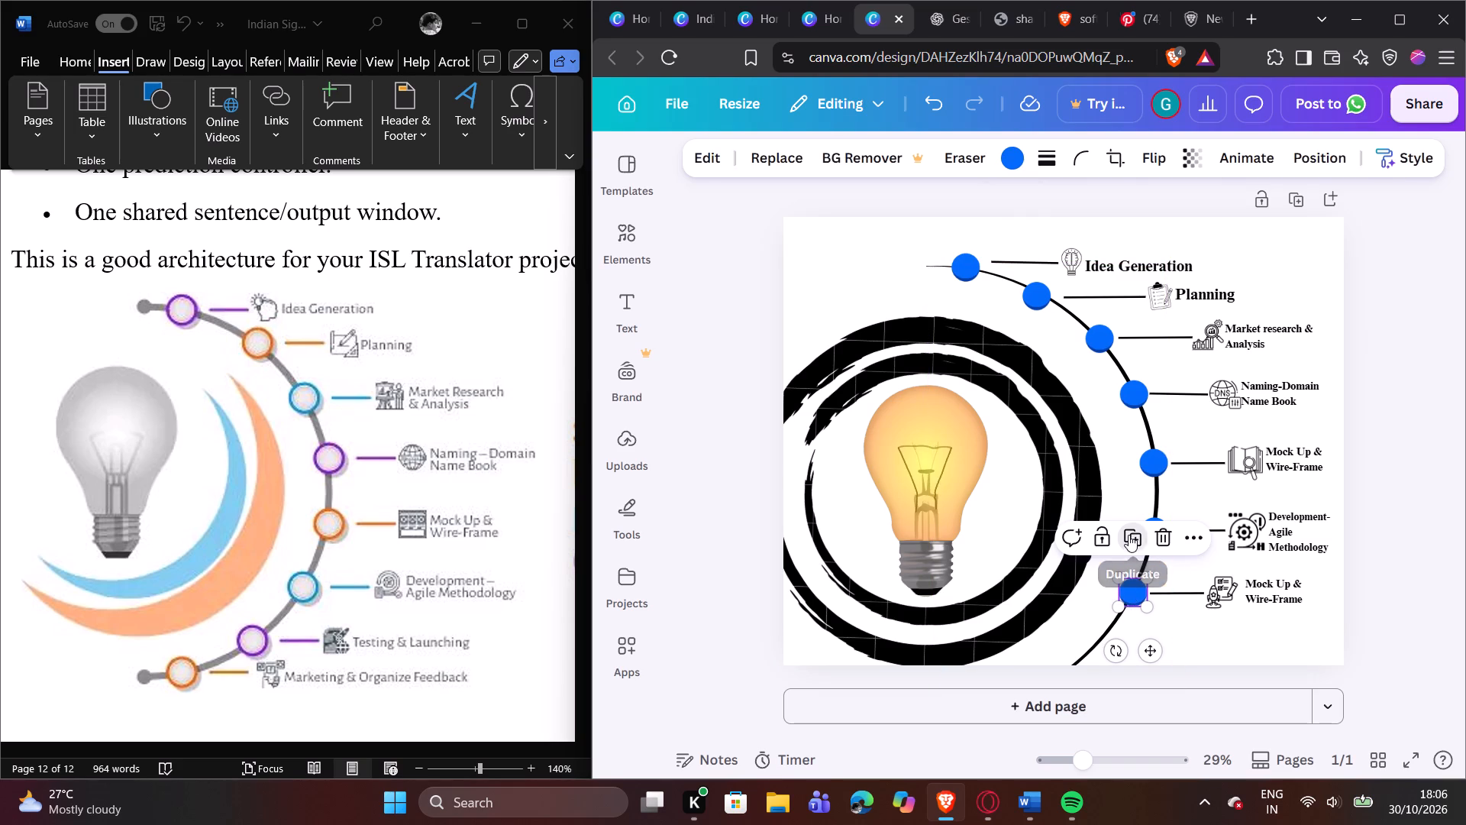
{"action": "left_click", "coordinate": [1191, 648]}
{"action": "left_click_drag", "start_coordinate": [1140, 598], "coordinate": [1104, 655]}
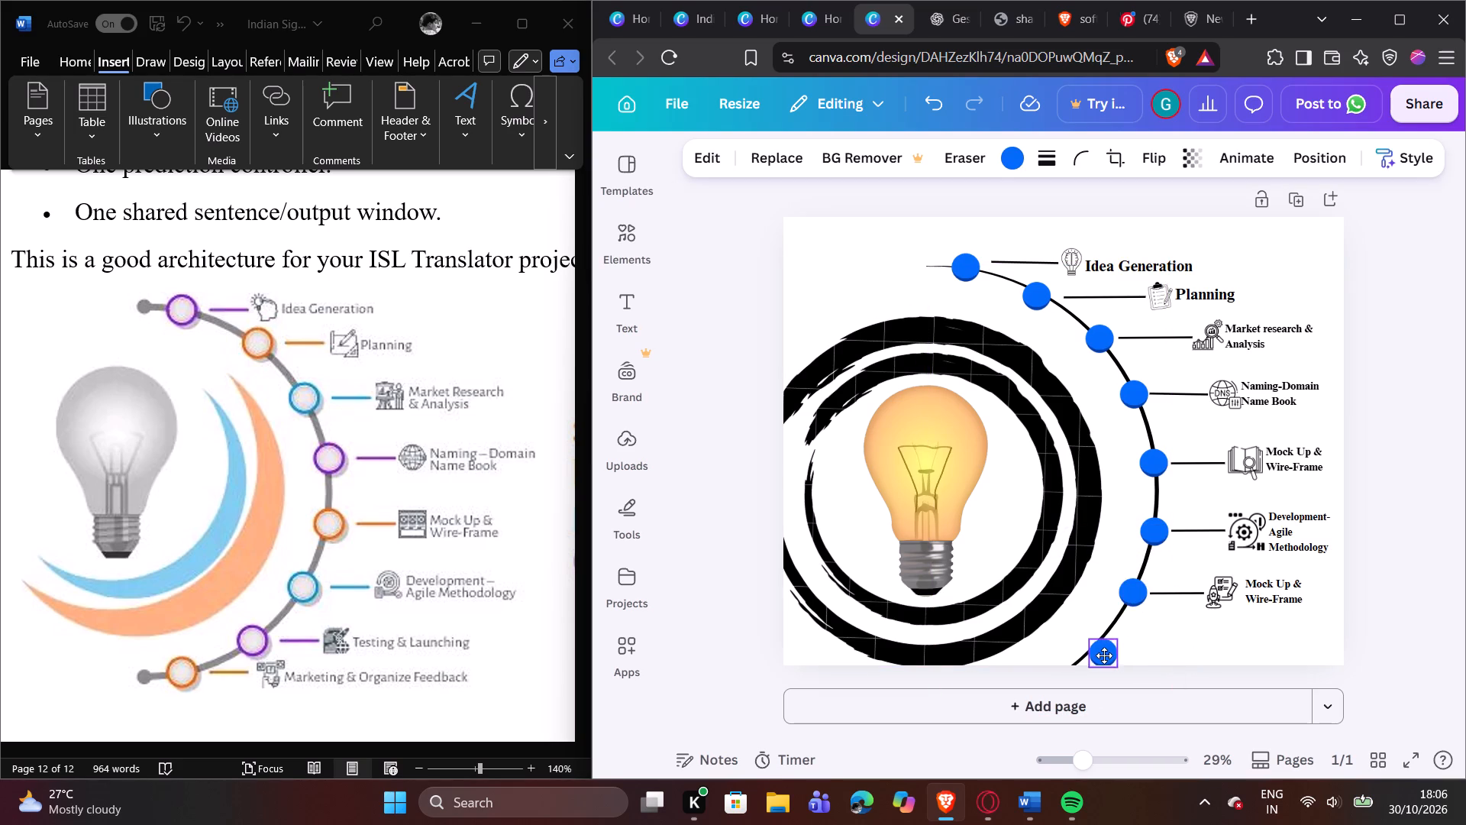
{"action": "left_click_drag", "start_coordinate": [1104, 655], "coordinate": [1104, 649]}
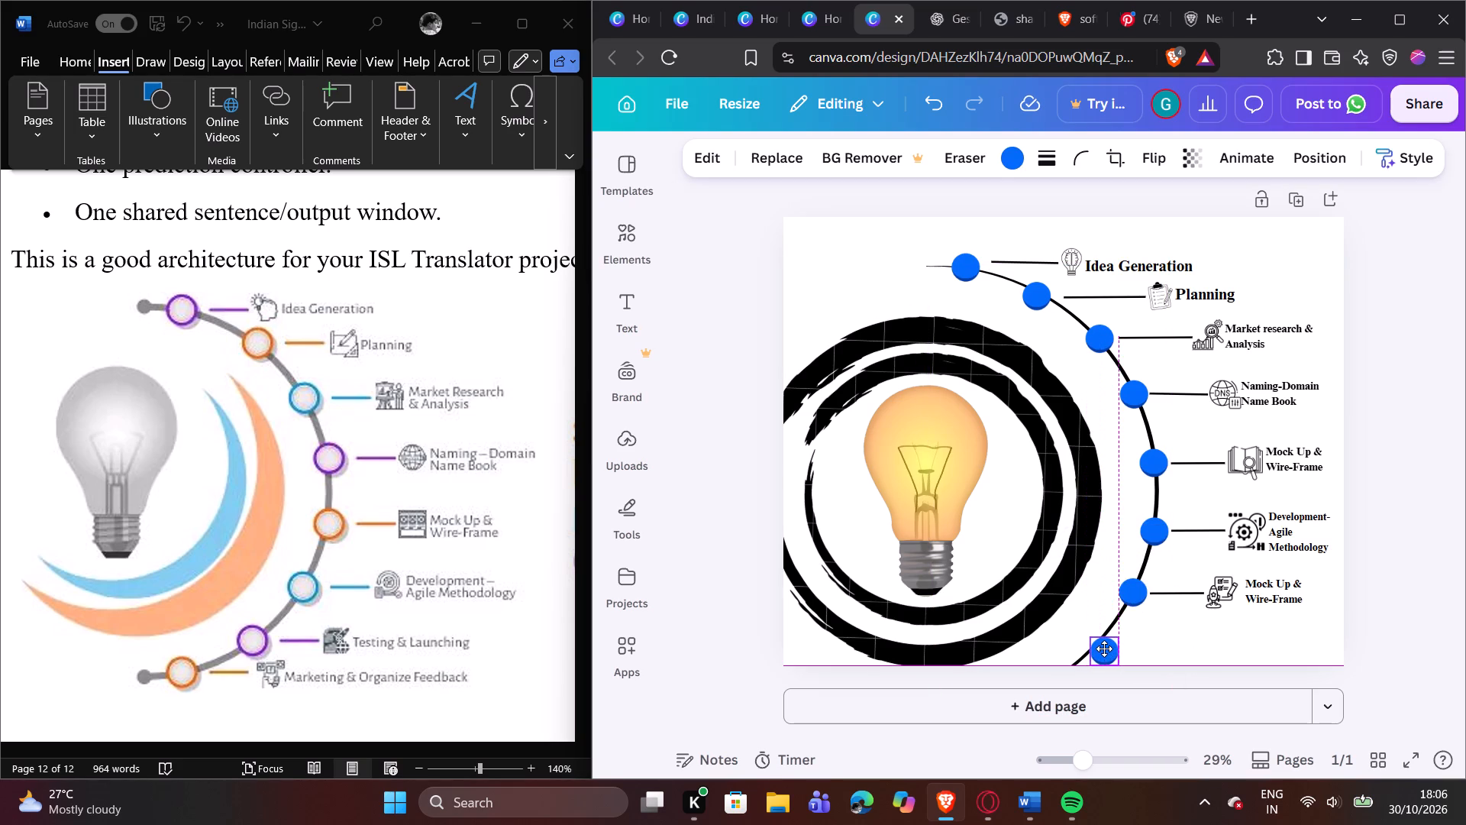
{"action": "left_click_drag", "start_coordinate": [1104, 649], "coordinate": [1106, 637]}
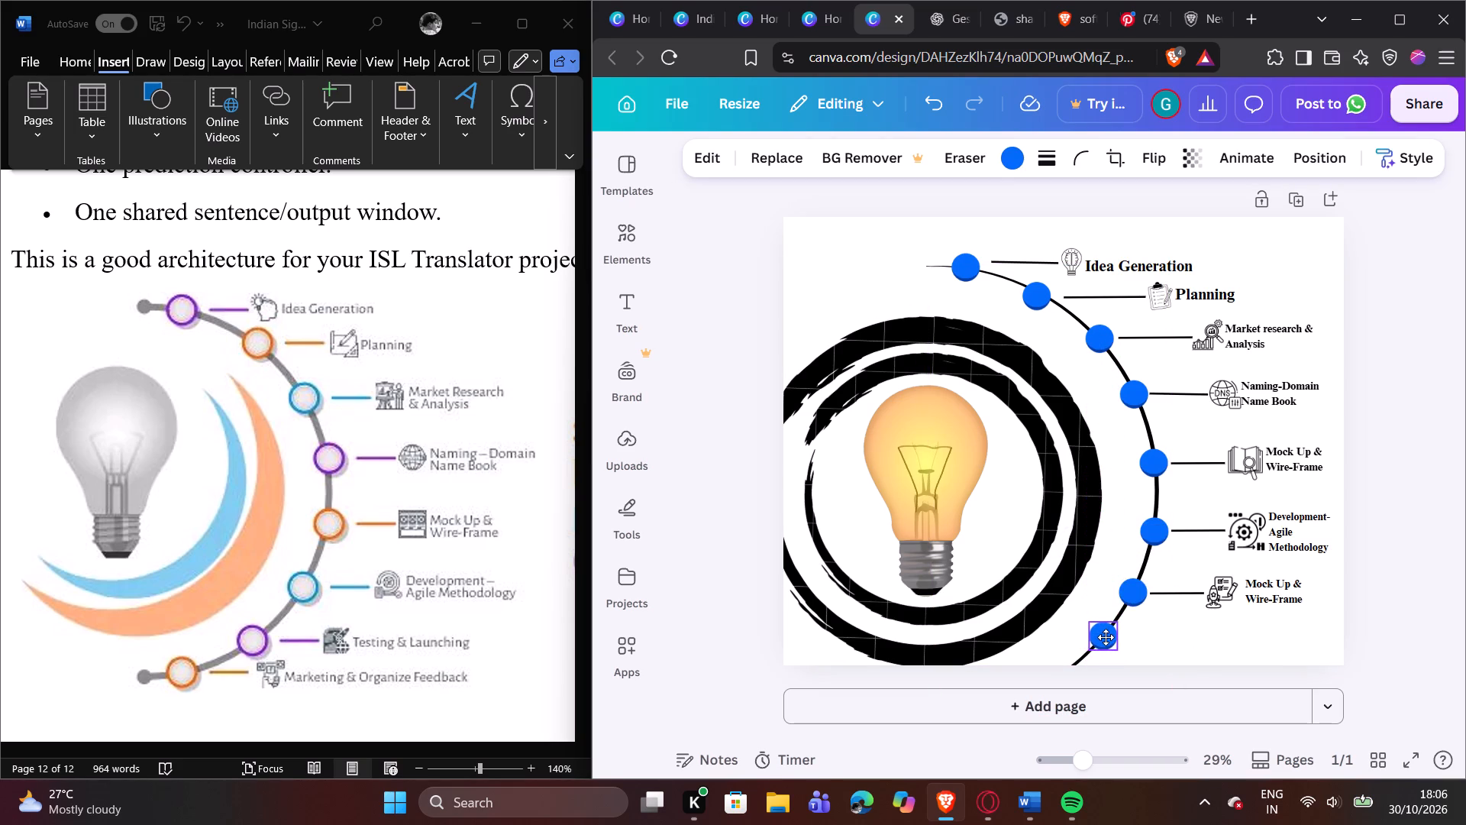
{"action": "left_click_drag", "start_coordinate": [1106, 637], "coordinate": [1103, 638]}
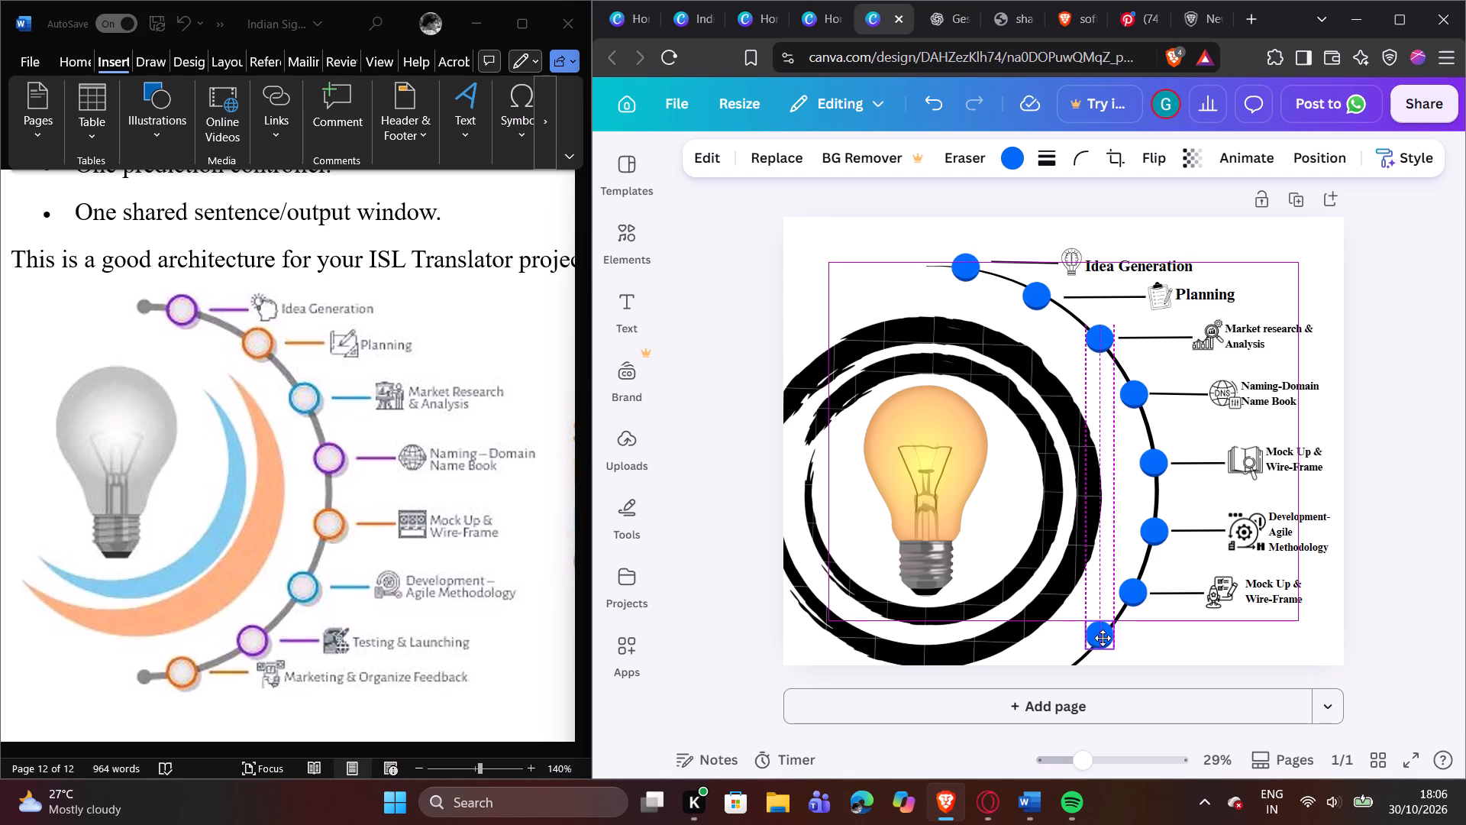
{"action": "left_click_drag", "start_coordinate": [1103, 638], "coordinate": [1103, 639]}
{"action": "left_click_drag", "start_coordinate": [1103, 639], "coordinate": [1105, 644]}
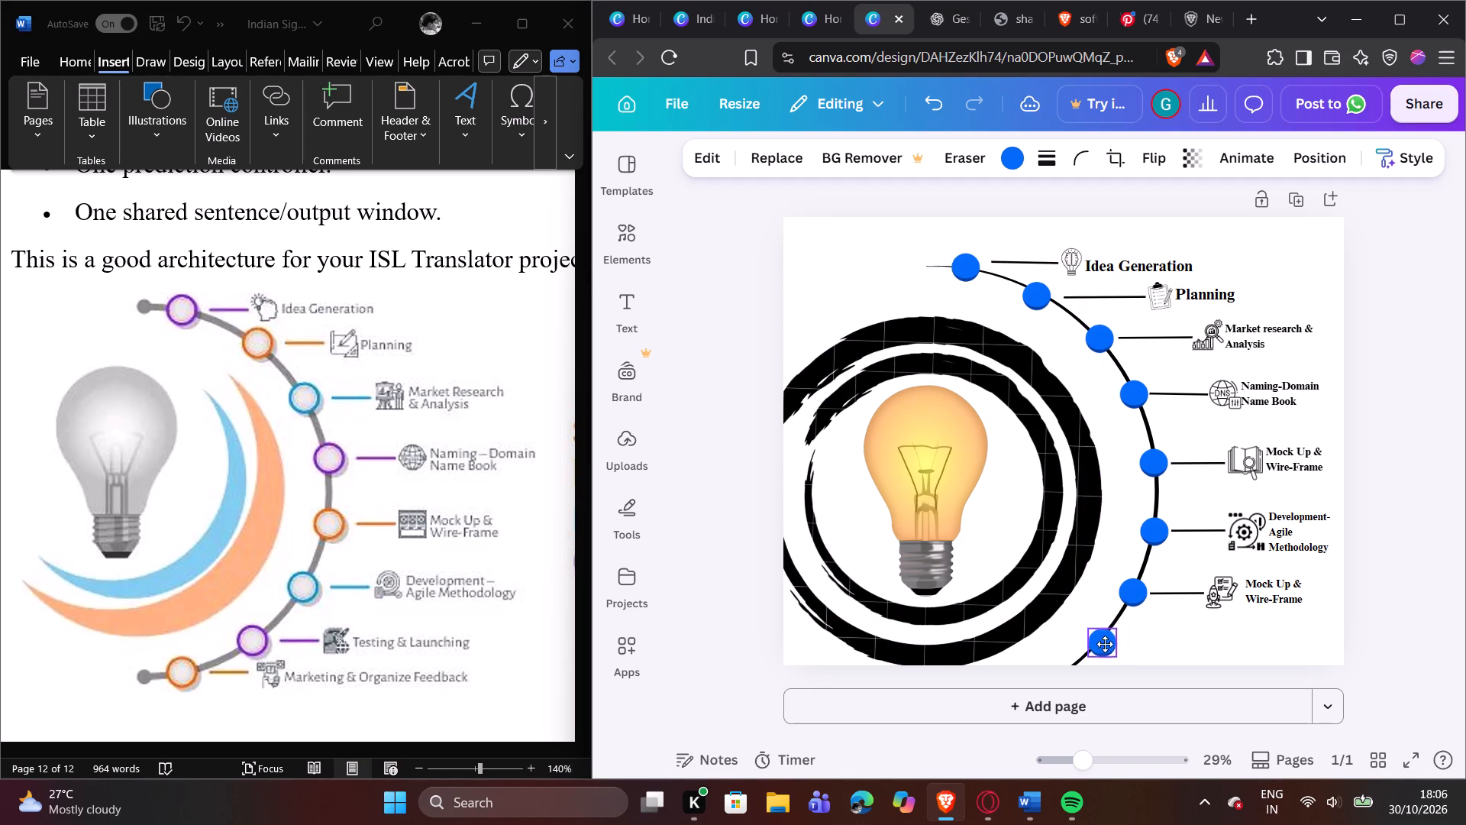
{"action": "left_click_drag", "start_coordinate": [1105, 644], "coordinate": [1100, 643]}
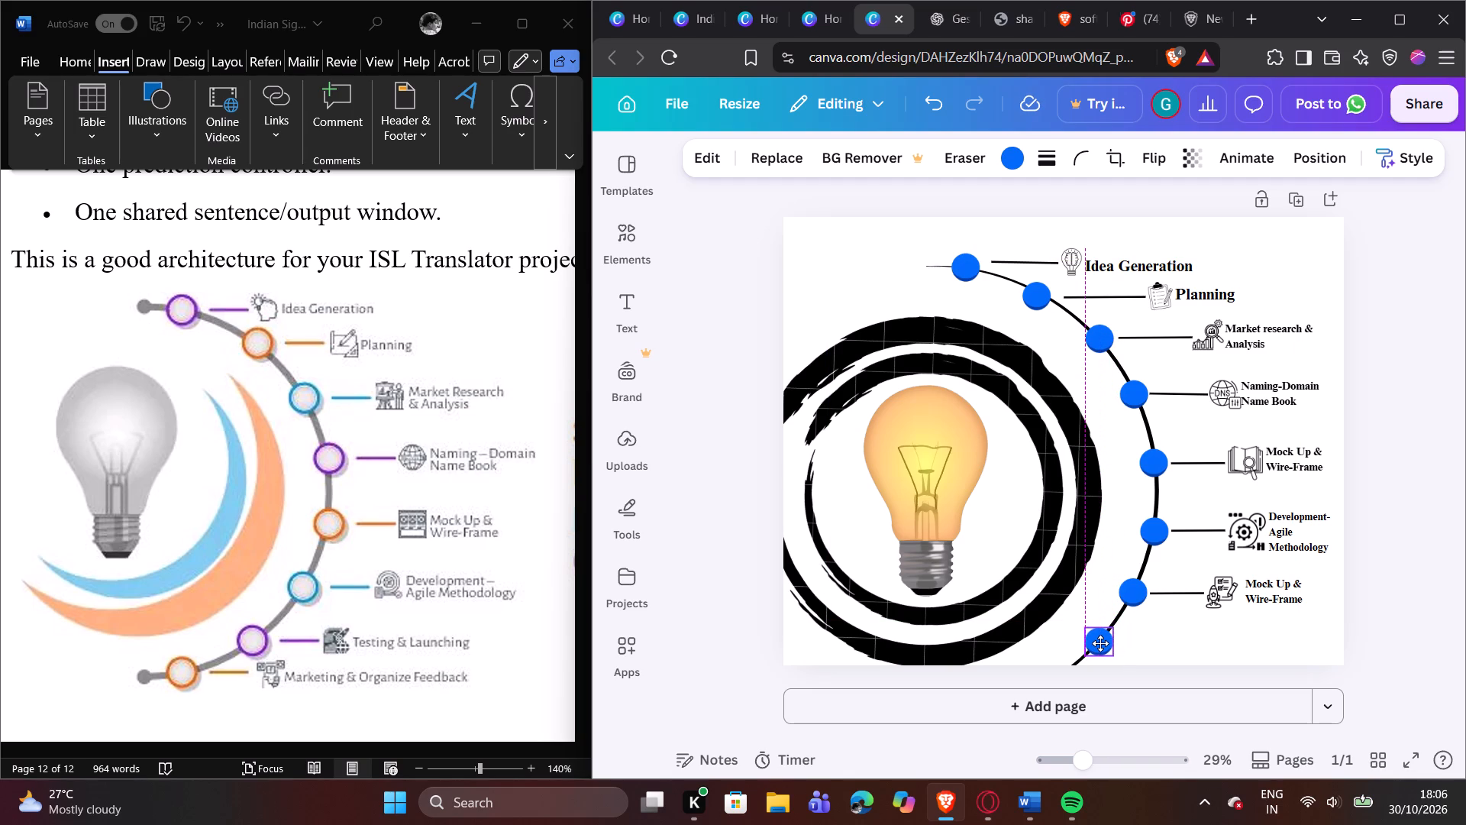
{"action": "left_click_drag", "start_coordinate": [1100, 643], "coordinate": [1089, 642]}
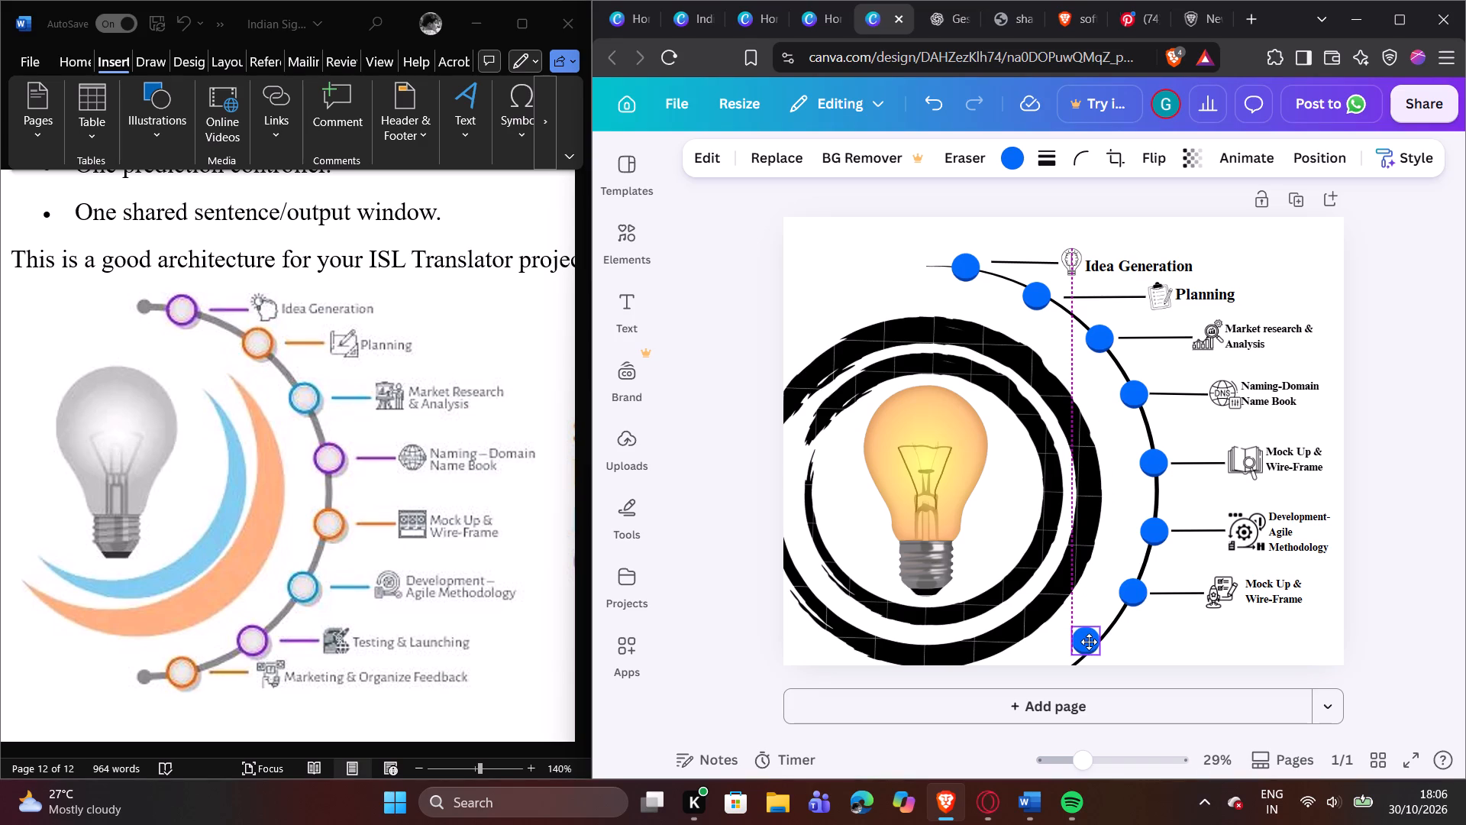
{"action": "left_click_drag", "start_coordinate": [1089, 642], "coordinate": [1096, 645]}
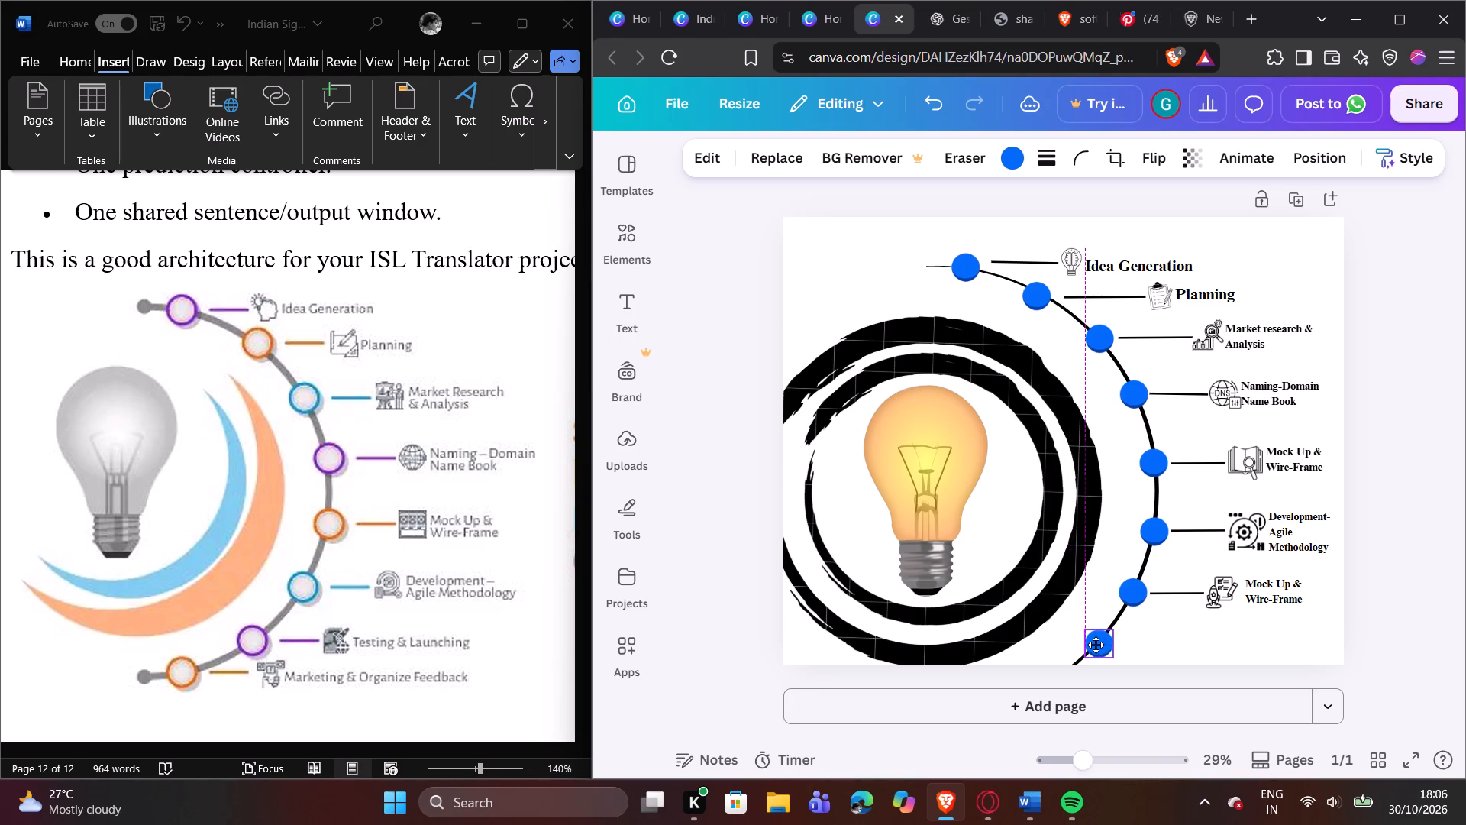
{"action": "left_click_drag", "start_coordinate": [1096, 645], "coordinate": [1096, 647]}
{"action": "left_click_drag", "start_coordinate": [1096, 647], "coordinate": [1094, 645]}
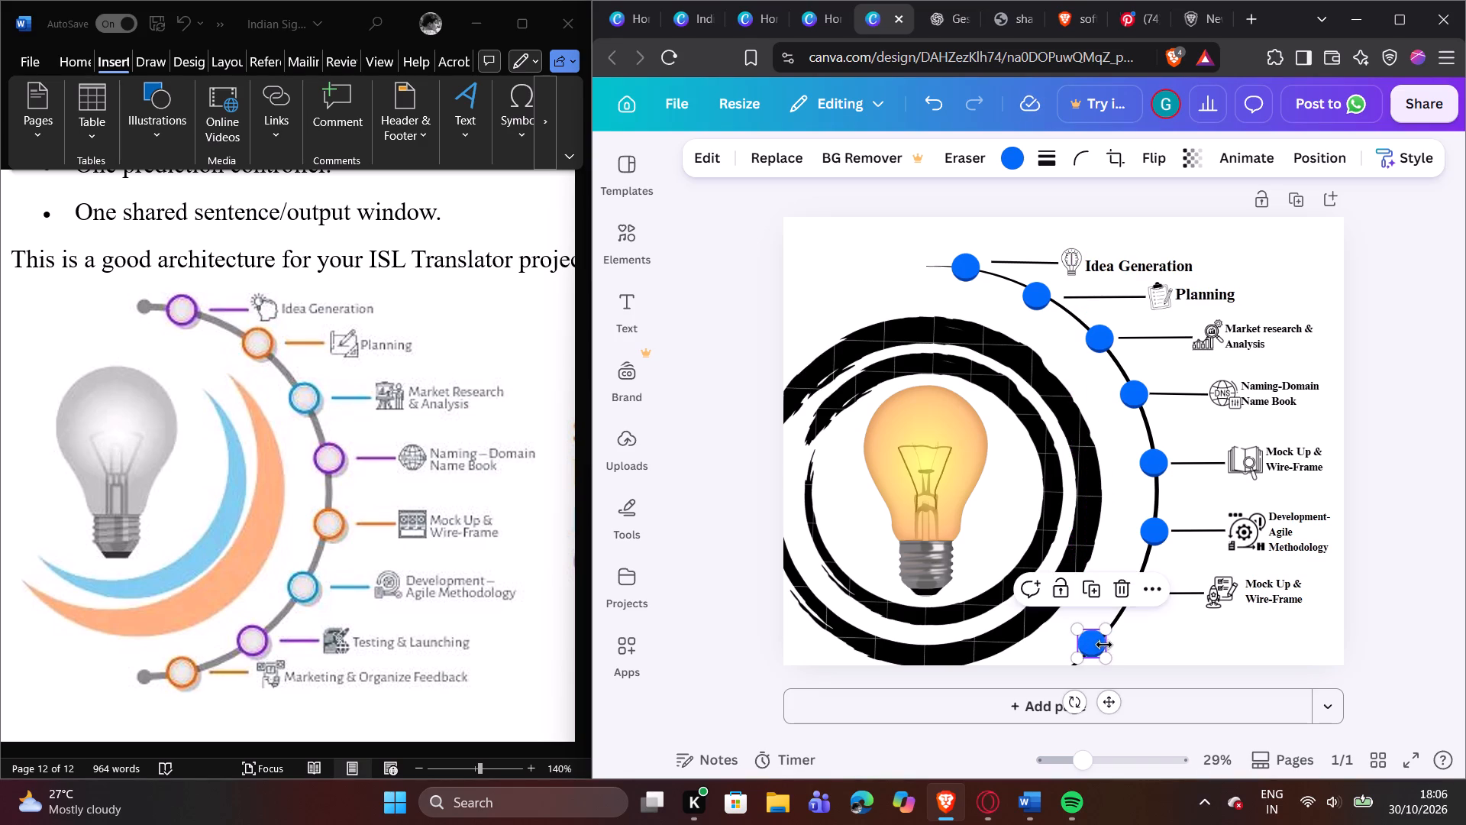
{"action": "left_click", "coordinate": [1132, 637]}
Duplicate the connector line of the lowest "Mock Up & Wire-Frame" item and place the copy beside the new bottom circle.
{"action": "left_click", "coordinate": [1179, 589]}
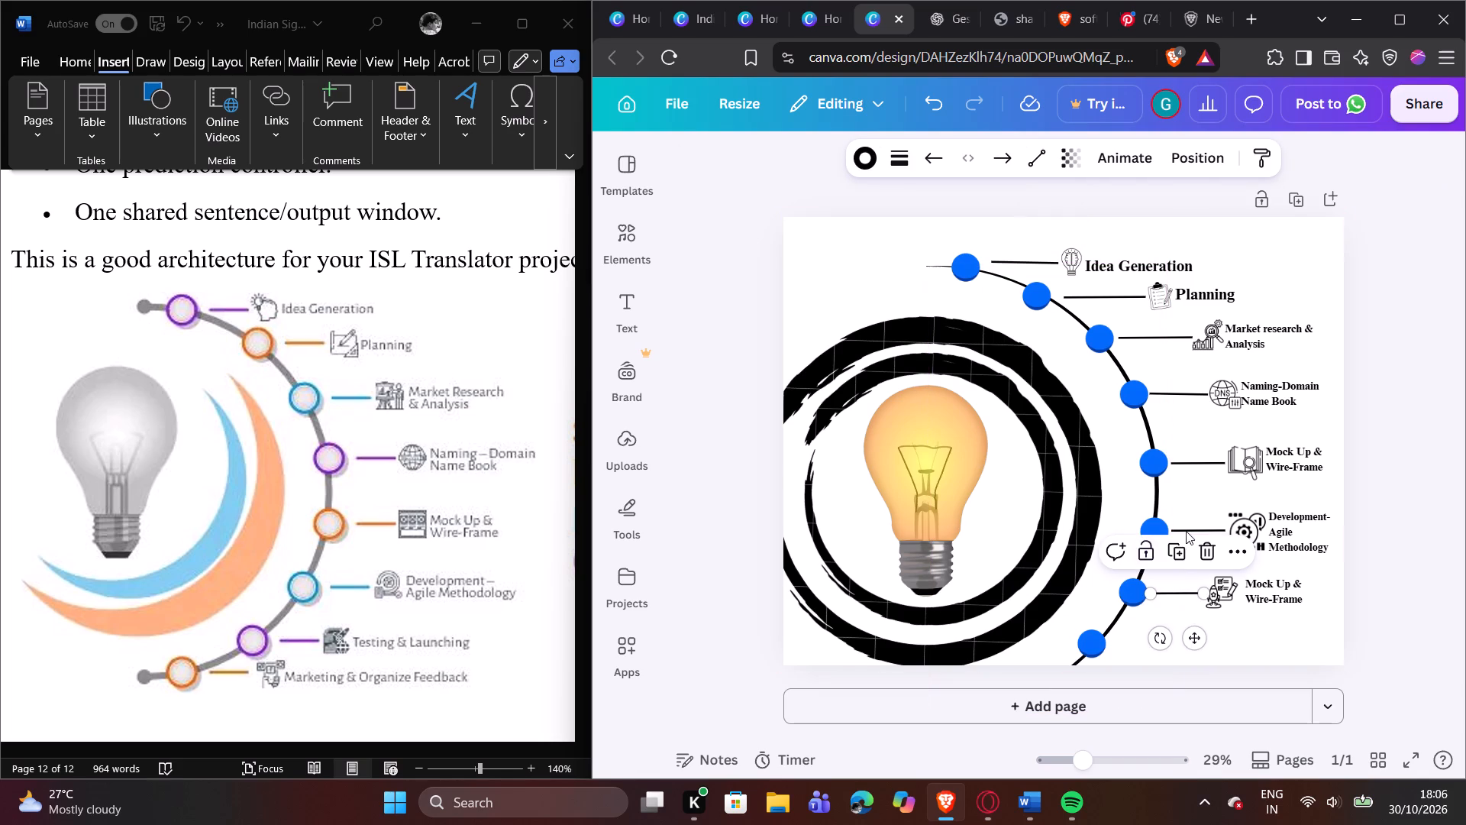
{"action": "left_click", "coordinate": [1181, 548]}
{"action": "left_click", "coordinate": [1230, 628]}
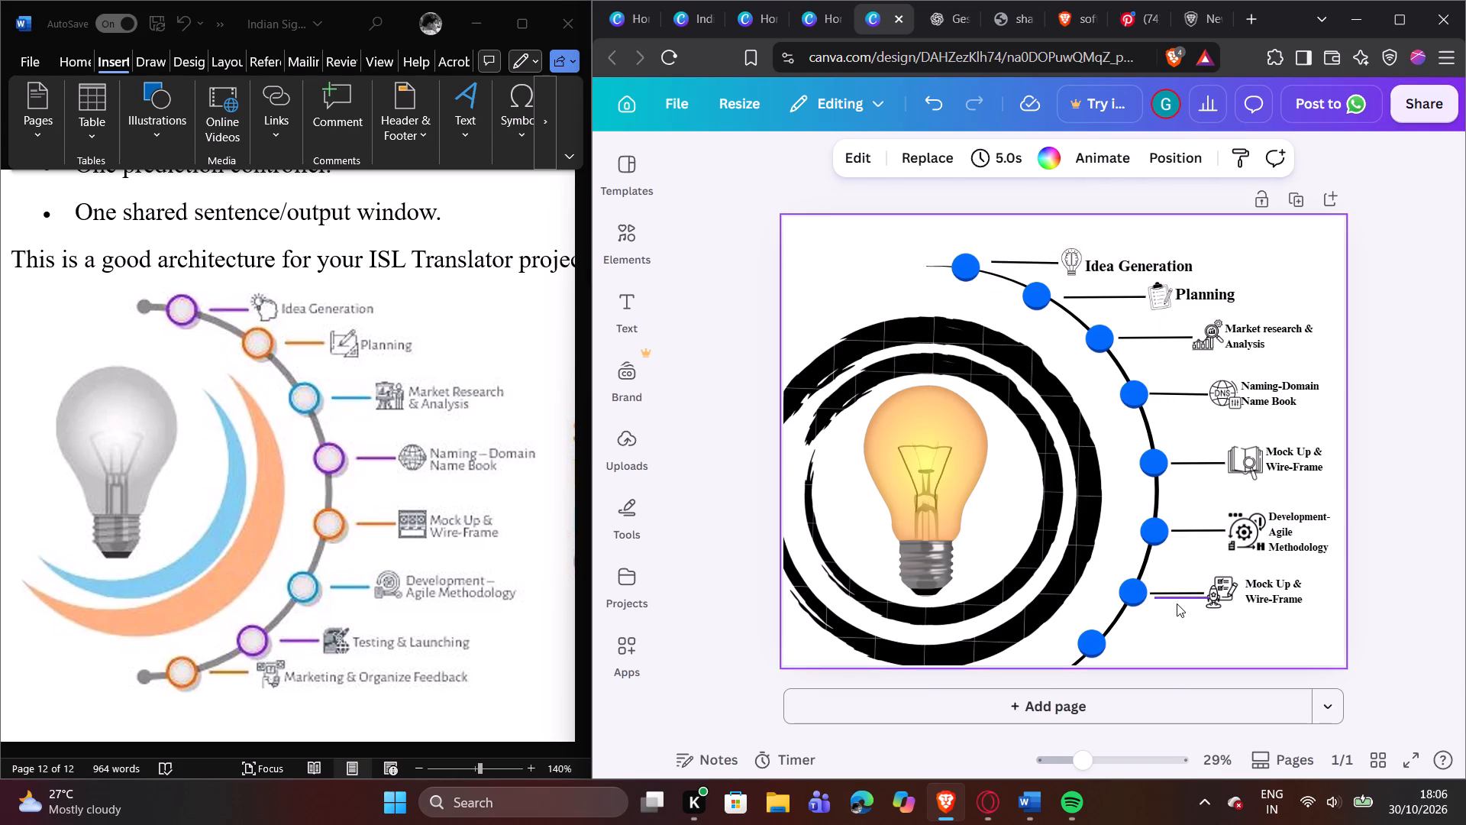
{"action": "left_click_drag", "start_coordinate": [1176, 597], "coordinate": [1131, 642]}
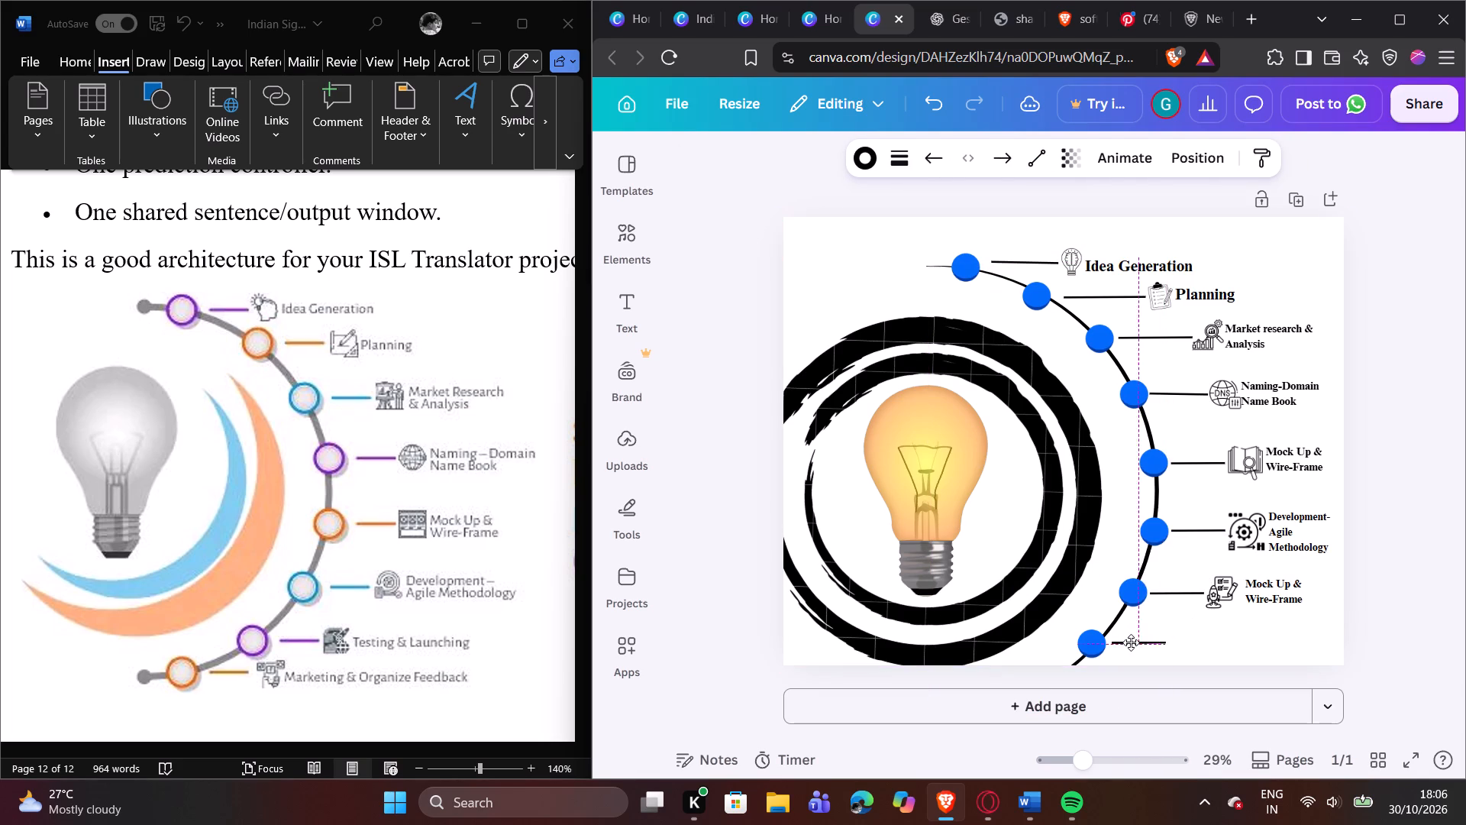
{"action": "left_click_drag", "start_coordinate": [1131, 642], "coordinate": [1129, 645]}
{"action": "left_click", "coordinate": [1196, 635]}
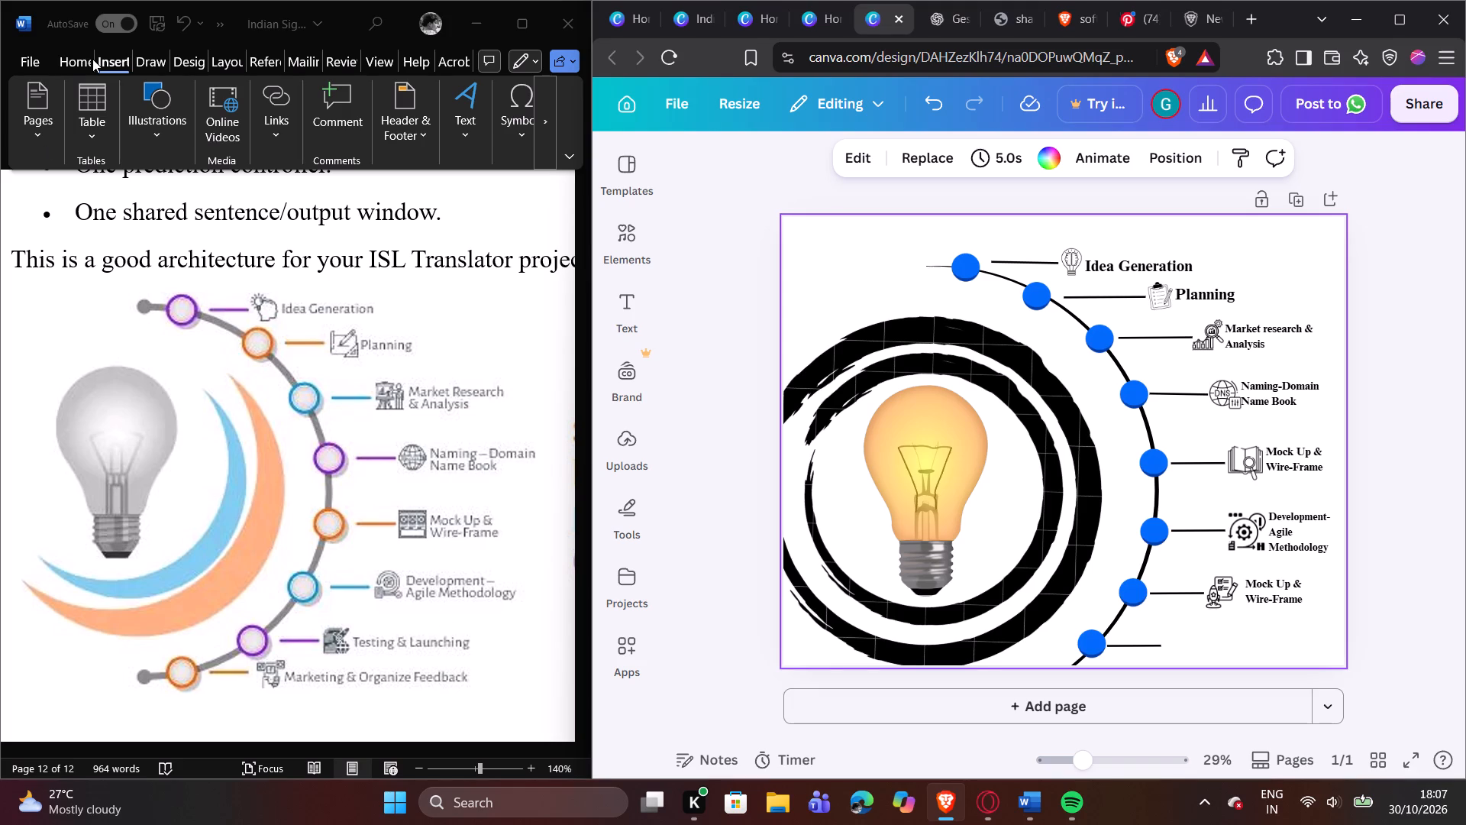
Search the elements library for "Marketing & Organize Feedback" and limit the results to graphics.
{"action": "left_click", "coordinate": [638, 235]}
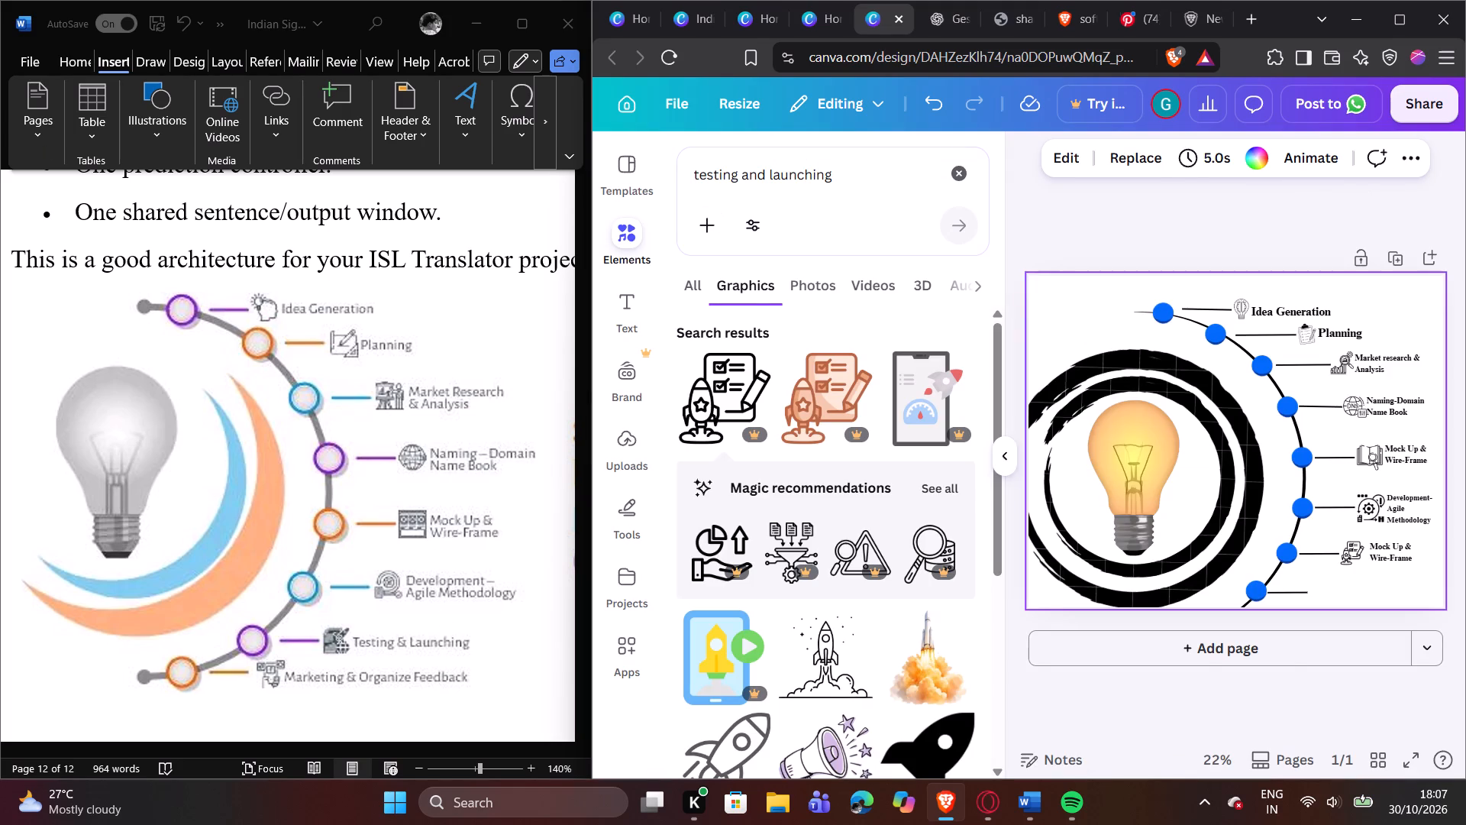
{"action": "left_click", "coordinate": [956, 173]}
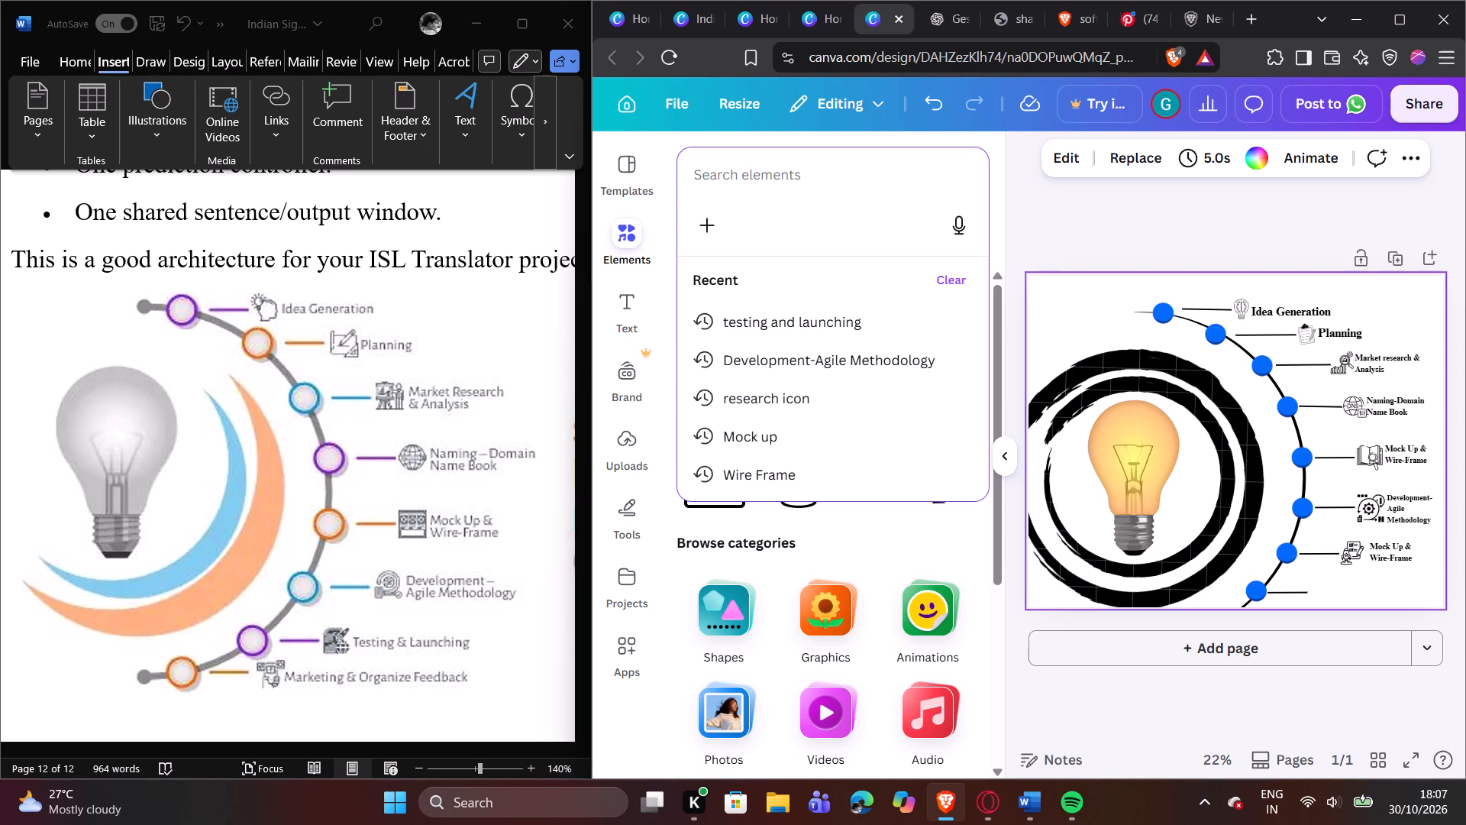
{"action": "key", "text": "shift+m"}
{"action": "key", "text": "a"}
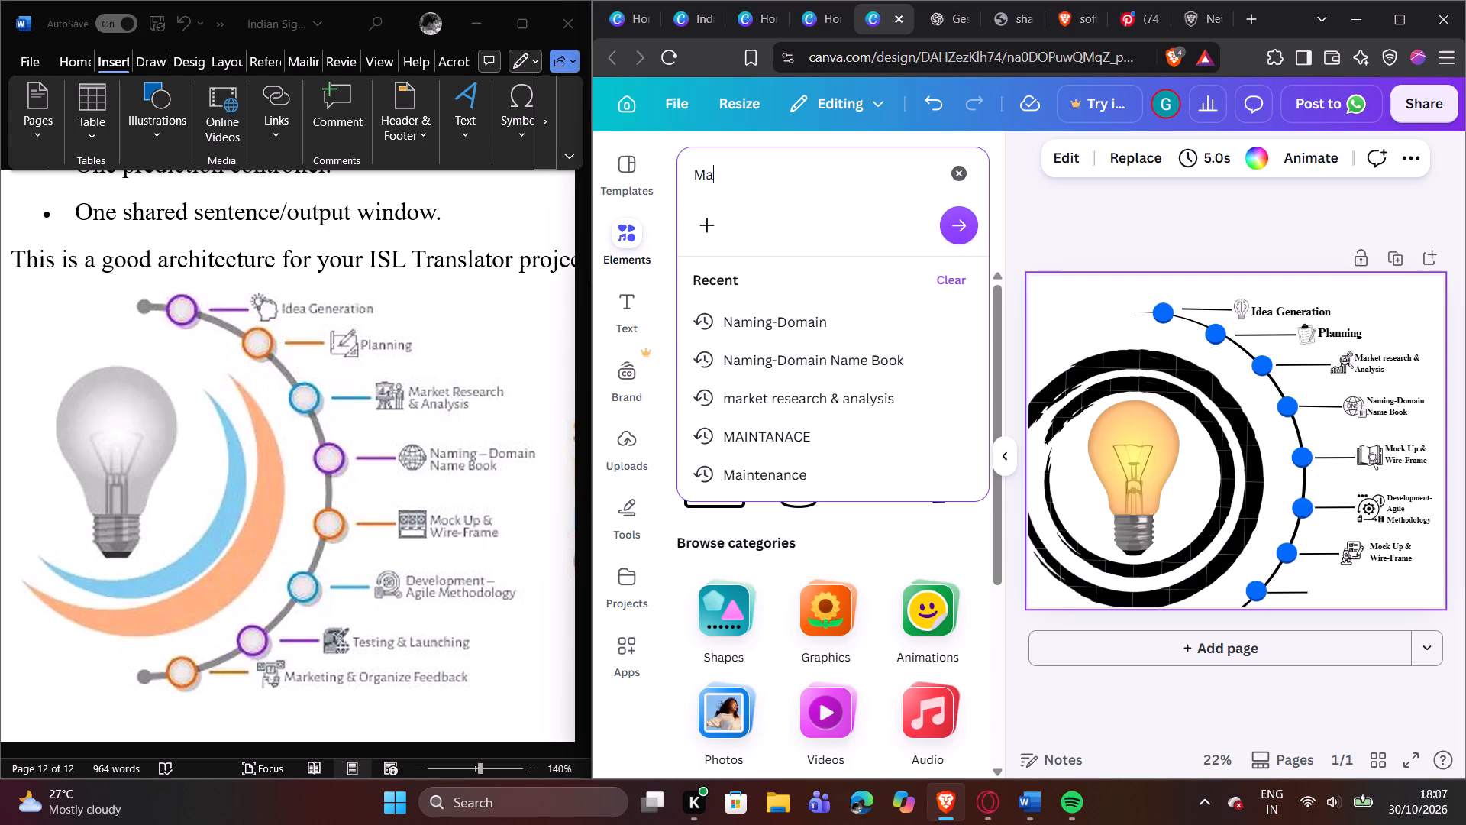
{"action": "key", "text": "r"}
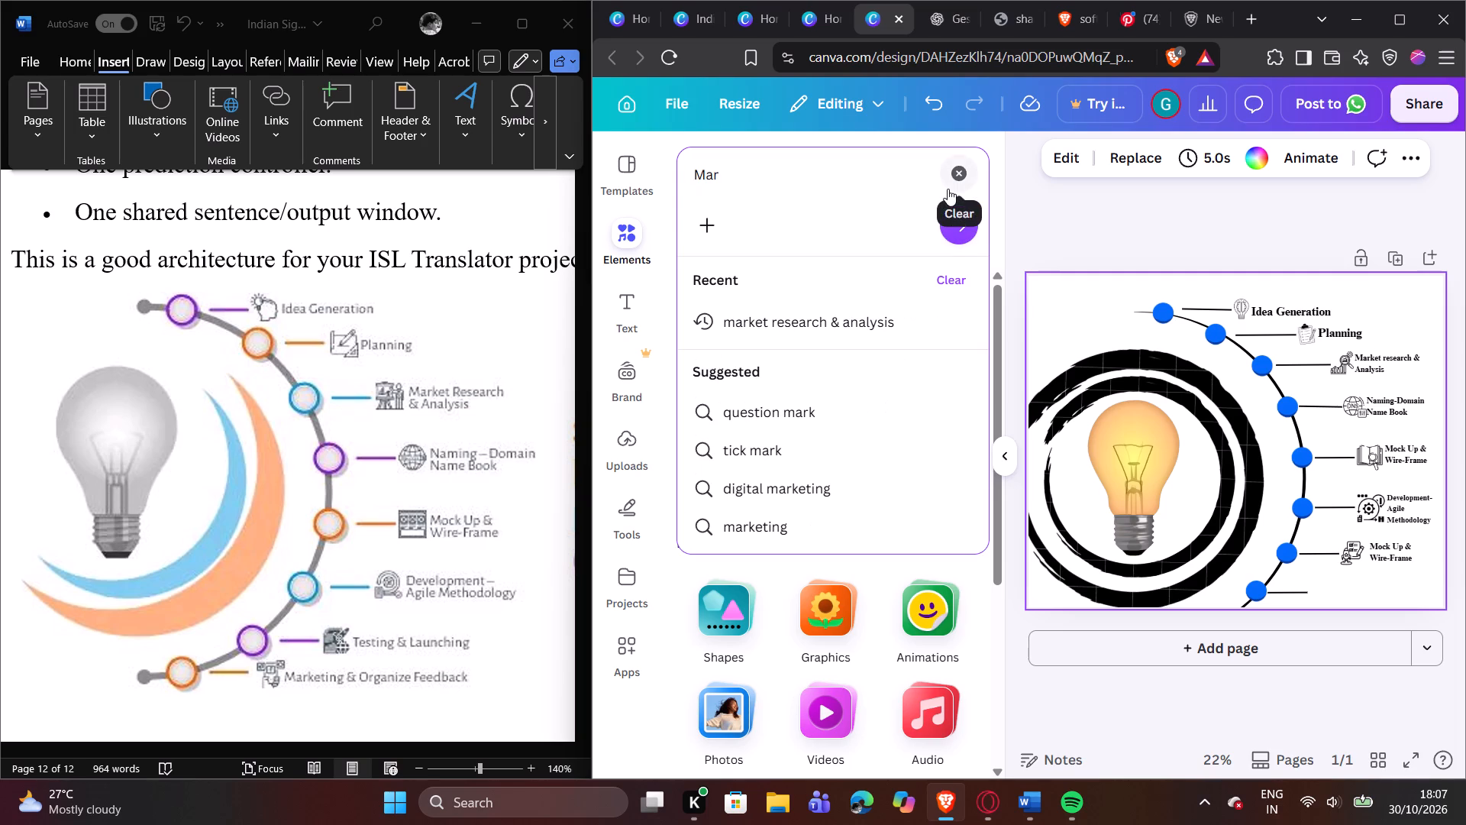
{"action": "type", "text": "ke"}
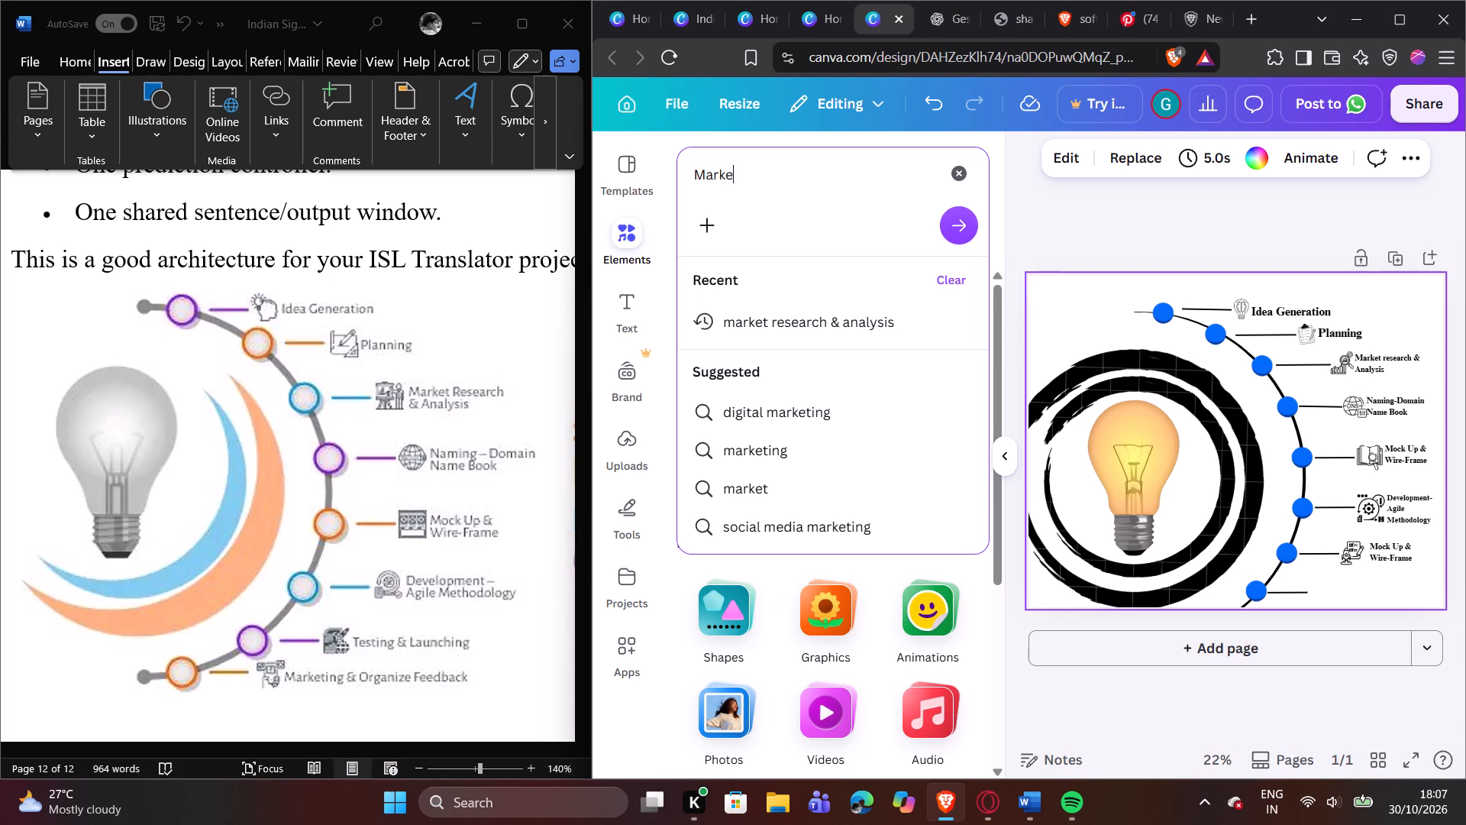
{"action": "key", "text": "t"}
{"action": "key", "text": "i"}
{"action": "key", "text": "n"}
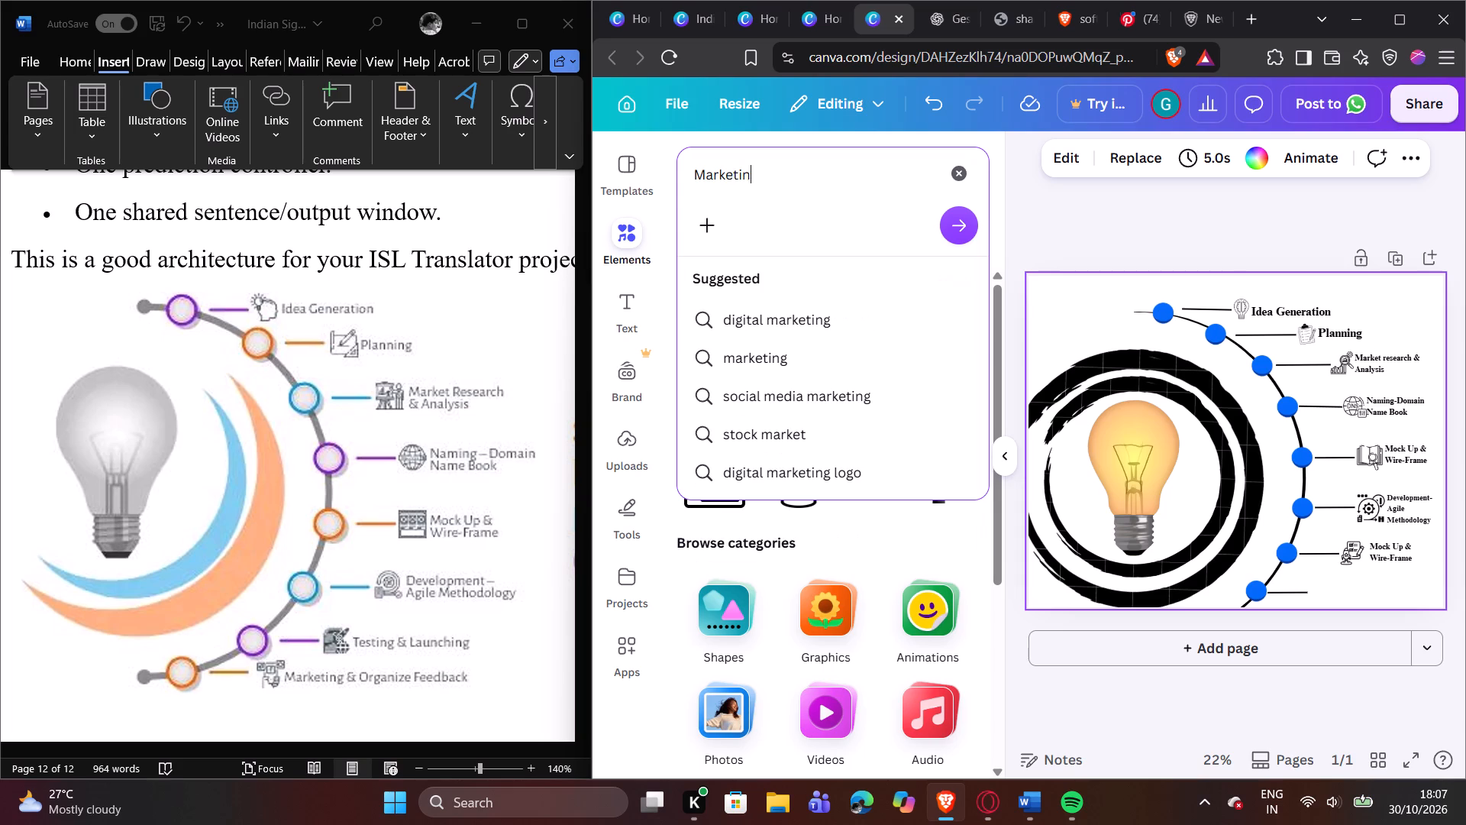
{"action": "key", "text": "g"}
{"action": "key", "text": "space"}
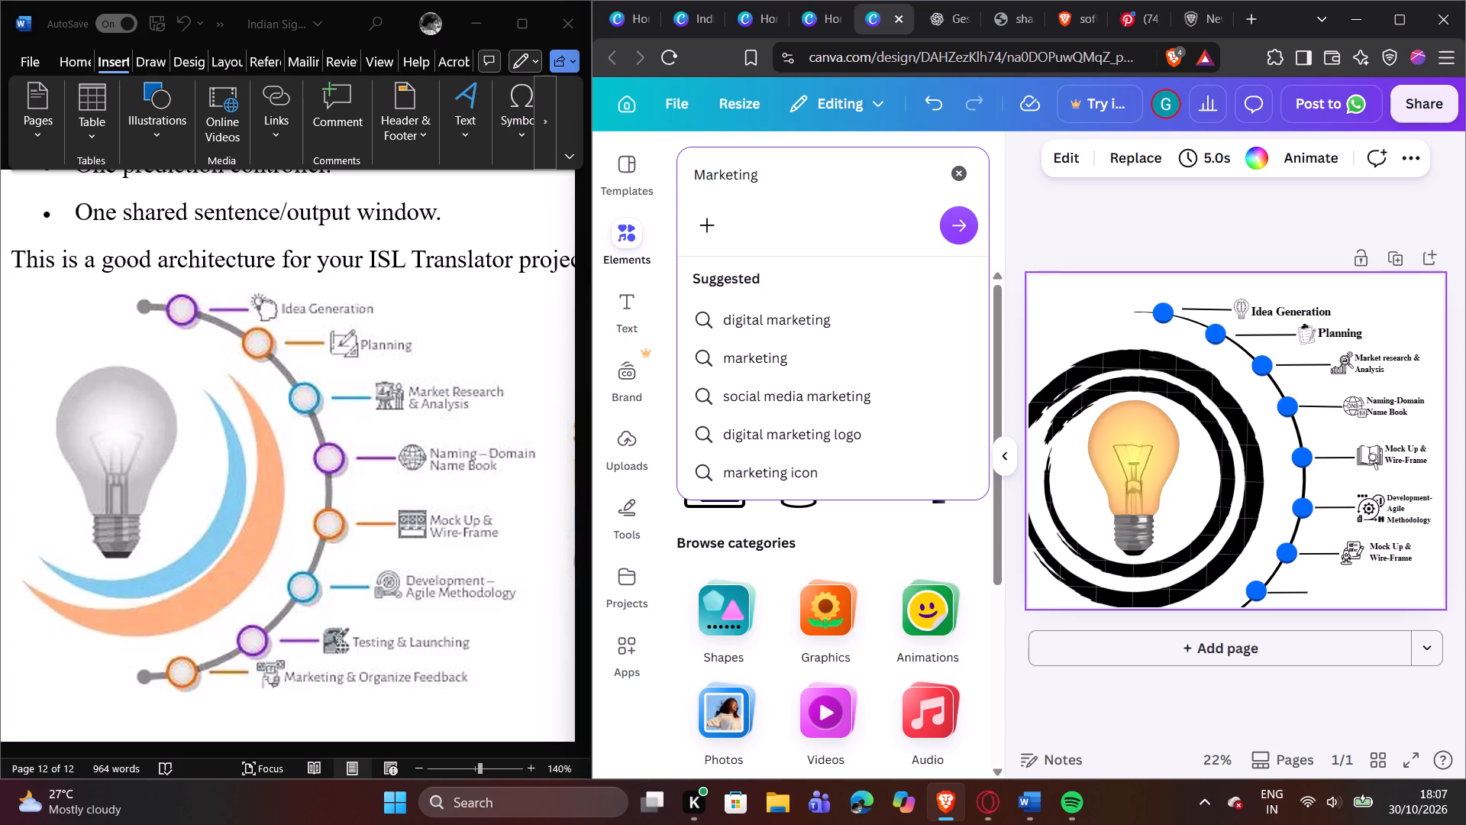
{"action": "key", "text": "shift+ampersand"}
{"action": "key", "text": "space"}
{"action": "key", "text": "shift+o"}
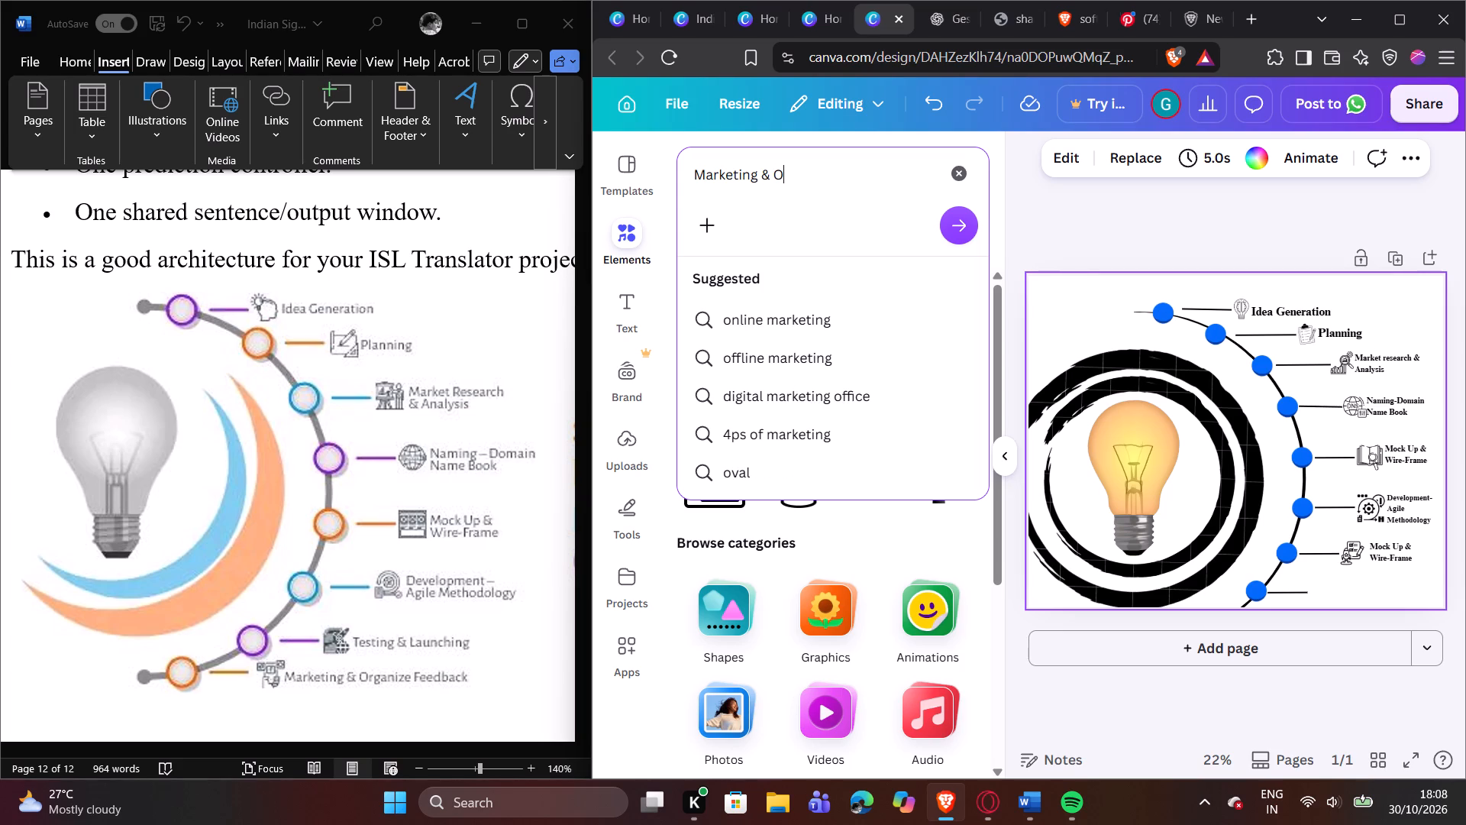
{"action": "key", "text": "r"}
{"action": "key", "text": "g"}
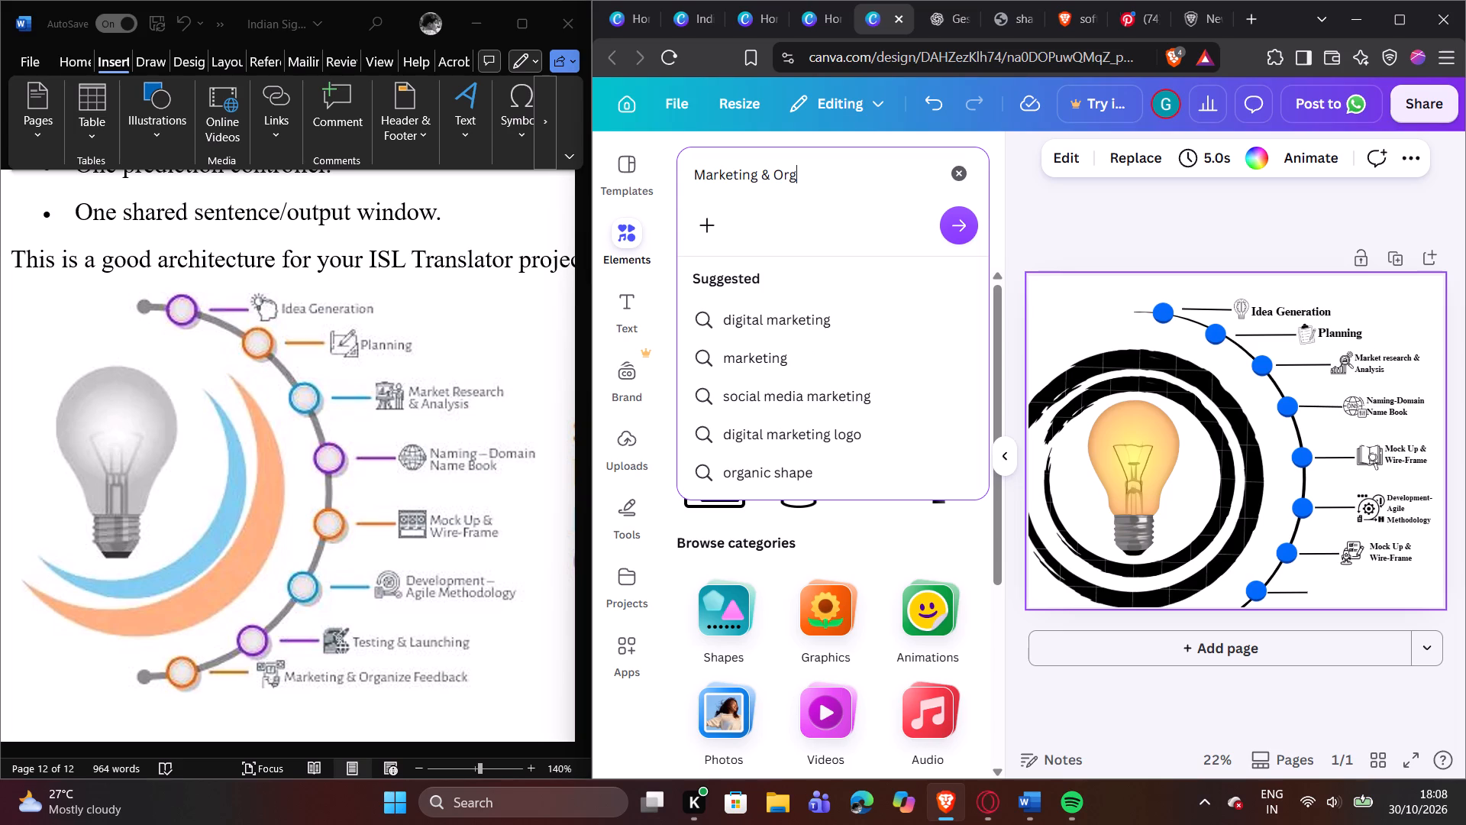
{"action": "type", "text": "ani"}
{"action": "key", "text": "z"}
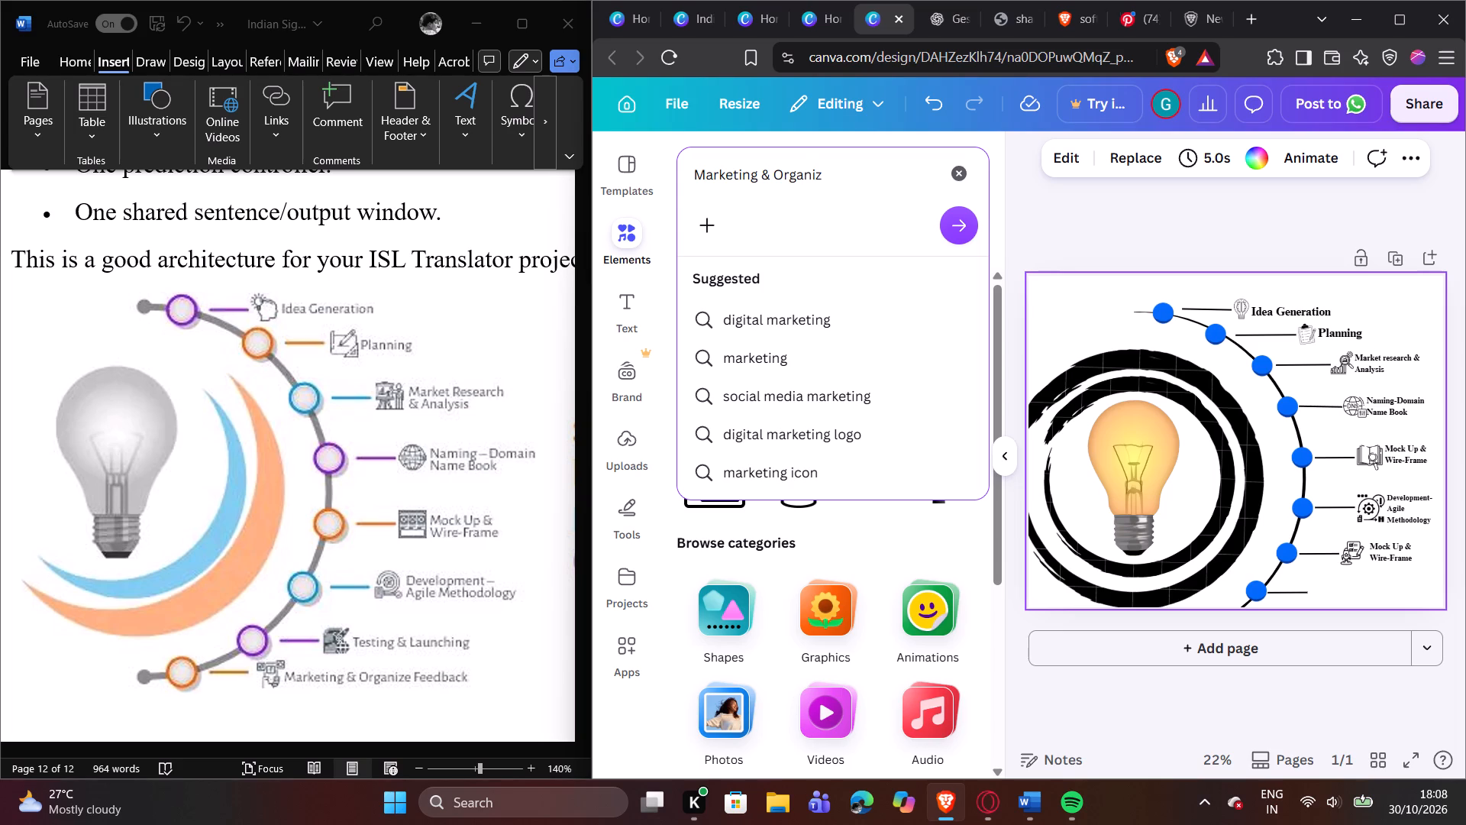
{"action": "type", "text": "e"}
{"action": "key", "text": "space"}
{"action": "key", "text": "shift+f"}
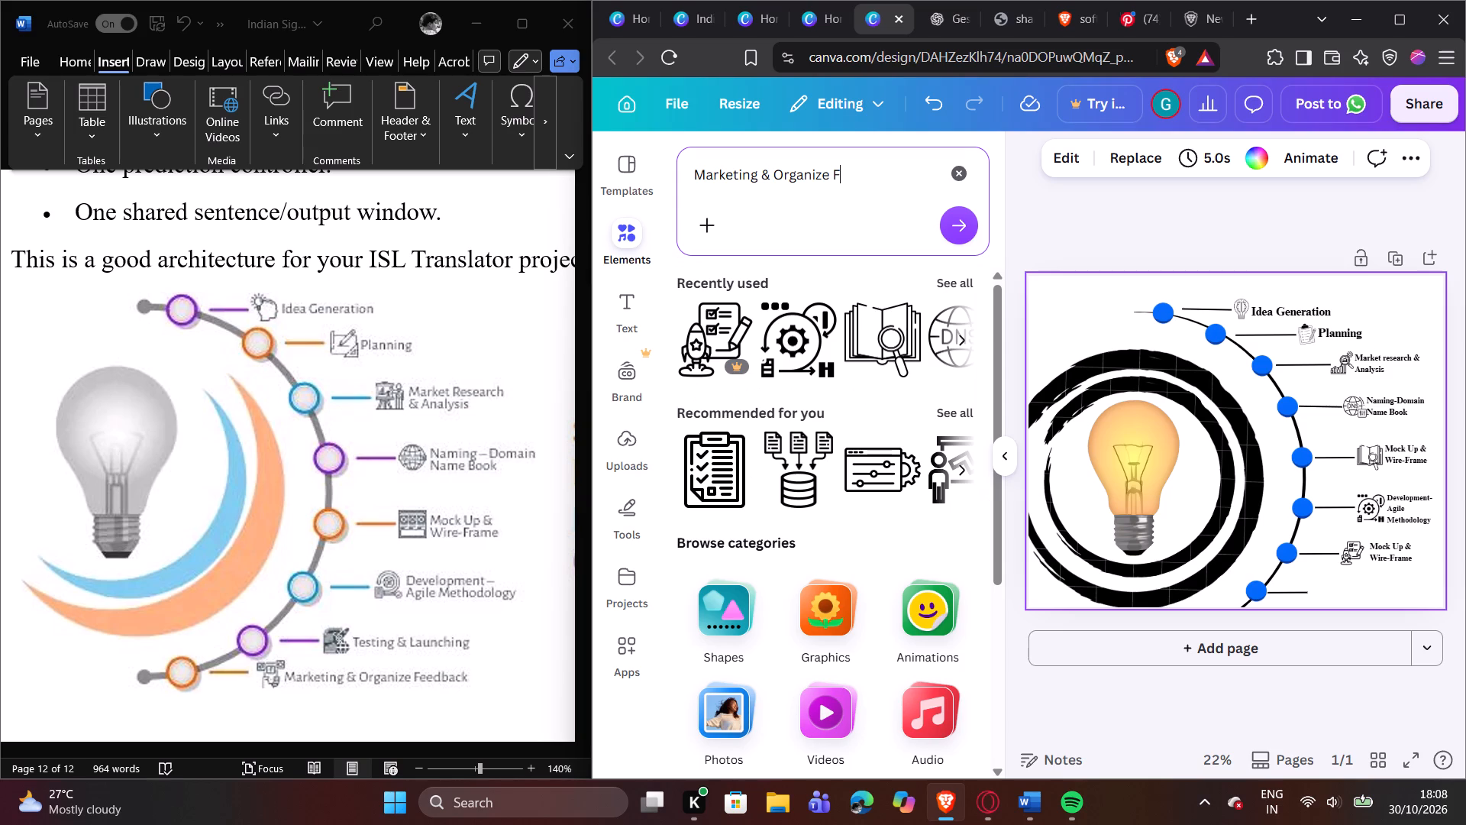
{"action": "type", "text": "ee"}
{"action": "type", "text": "dbac"}
{"action": "key", "text": "k"}
{"action": "key", "text": "Return"}
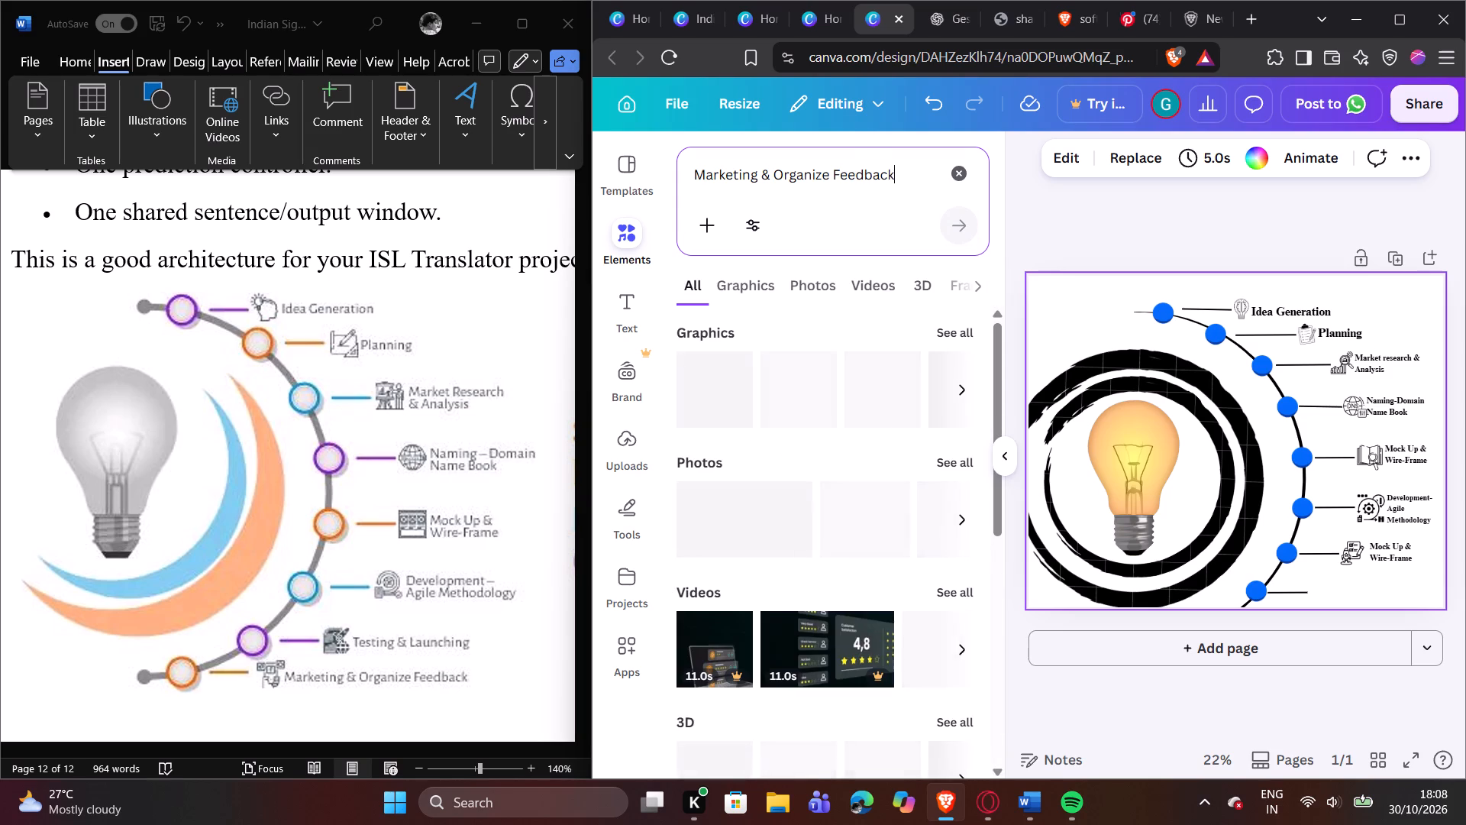
{"action": "left_click", "coordinate": [725, 282]}
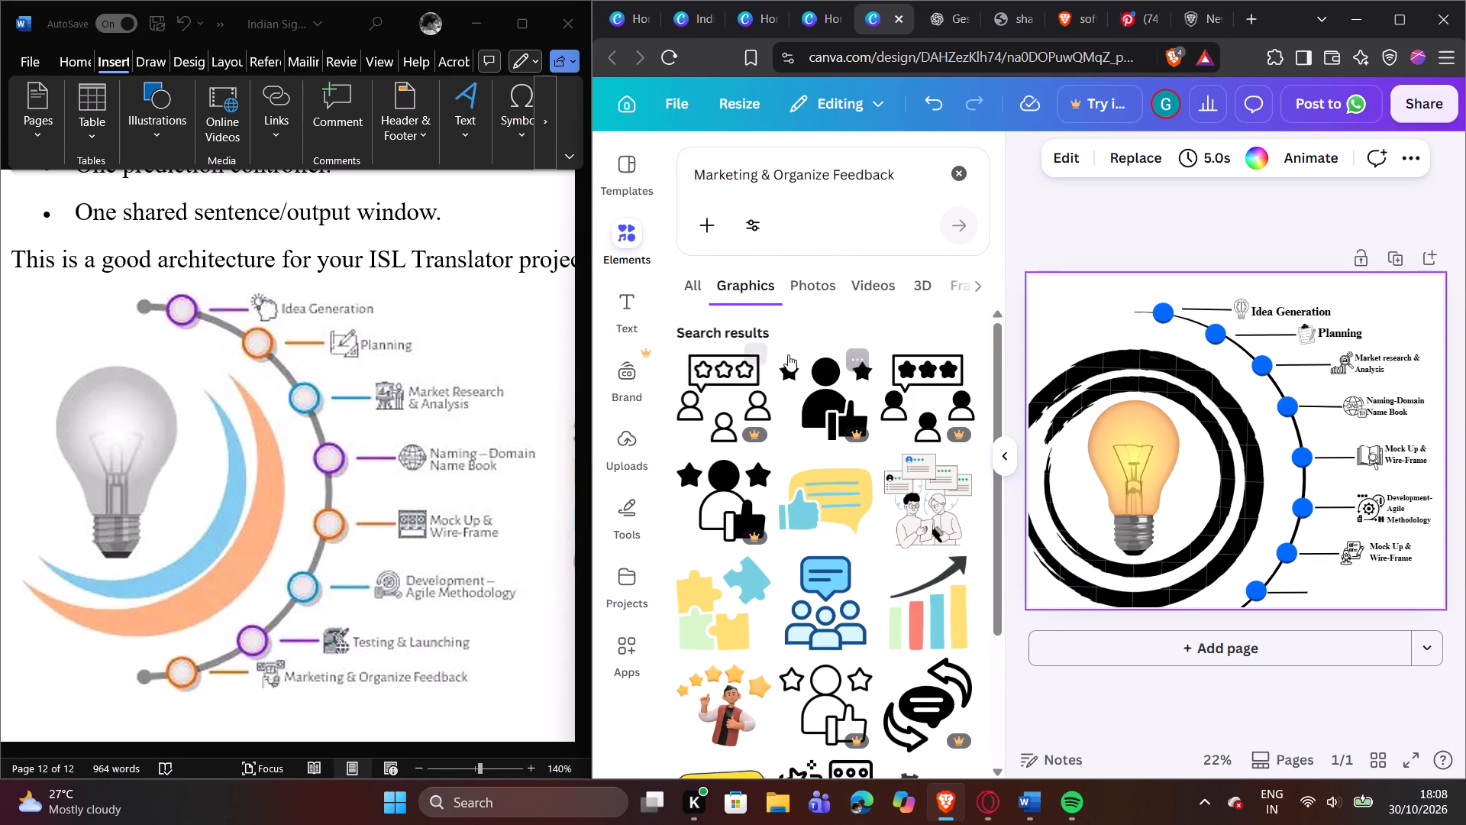
Insert the outline graphic of three people under a three-star rating box and shrink it to icon size.
{"action": "left_click", "coordinate": [726, 395]}
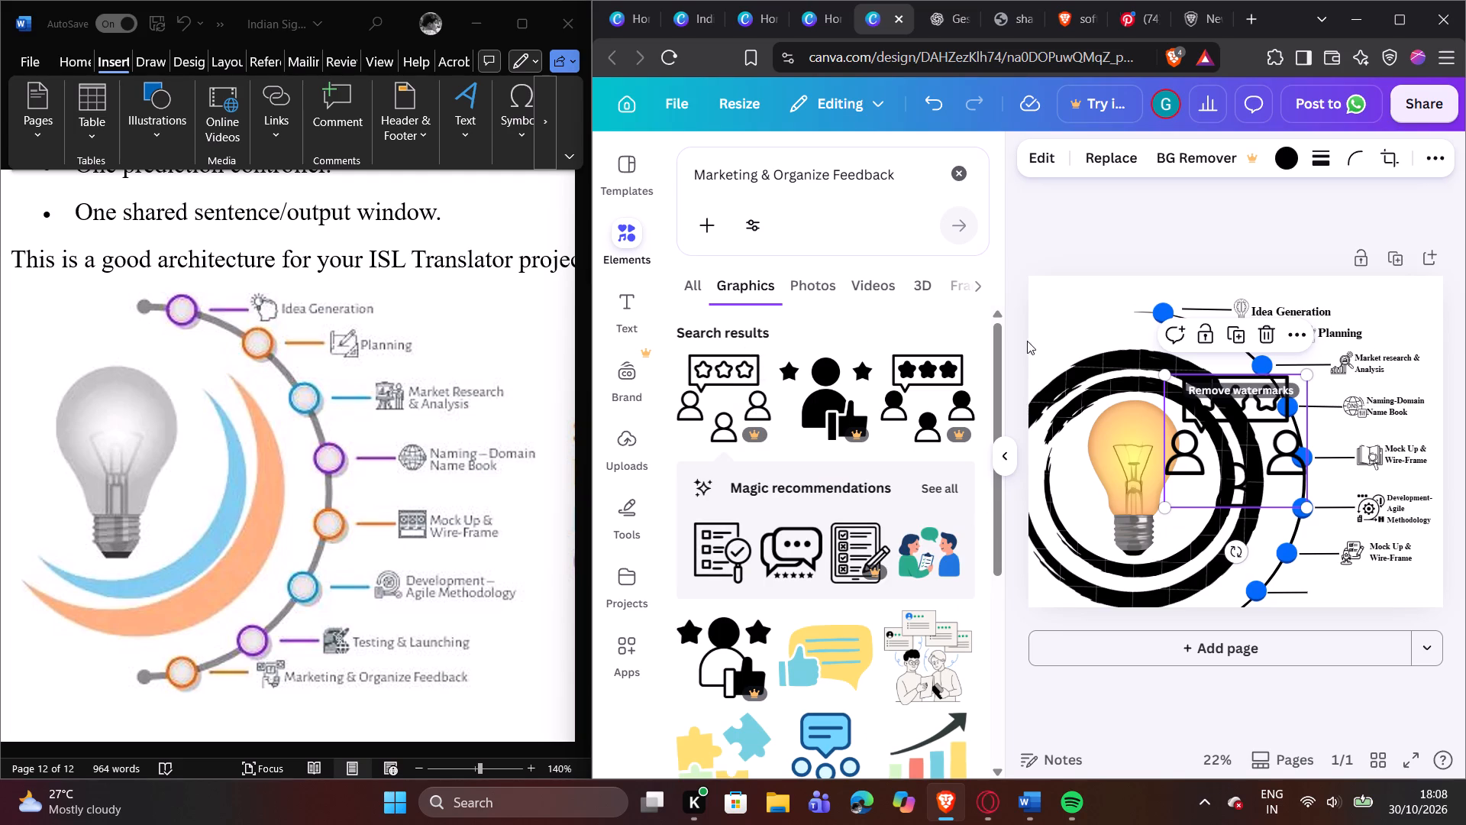
{"action": "left_click", "coordinate": [1013, 458]}
{"action": "left_click_drag", "start_coordinate": [963, 348], "coordinate": [1003, 387]}
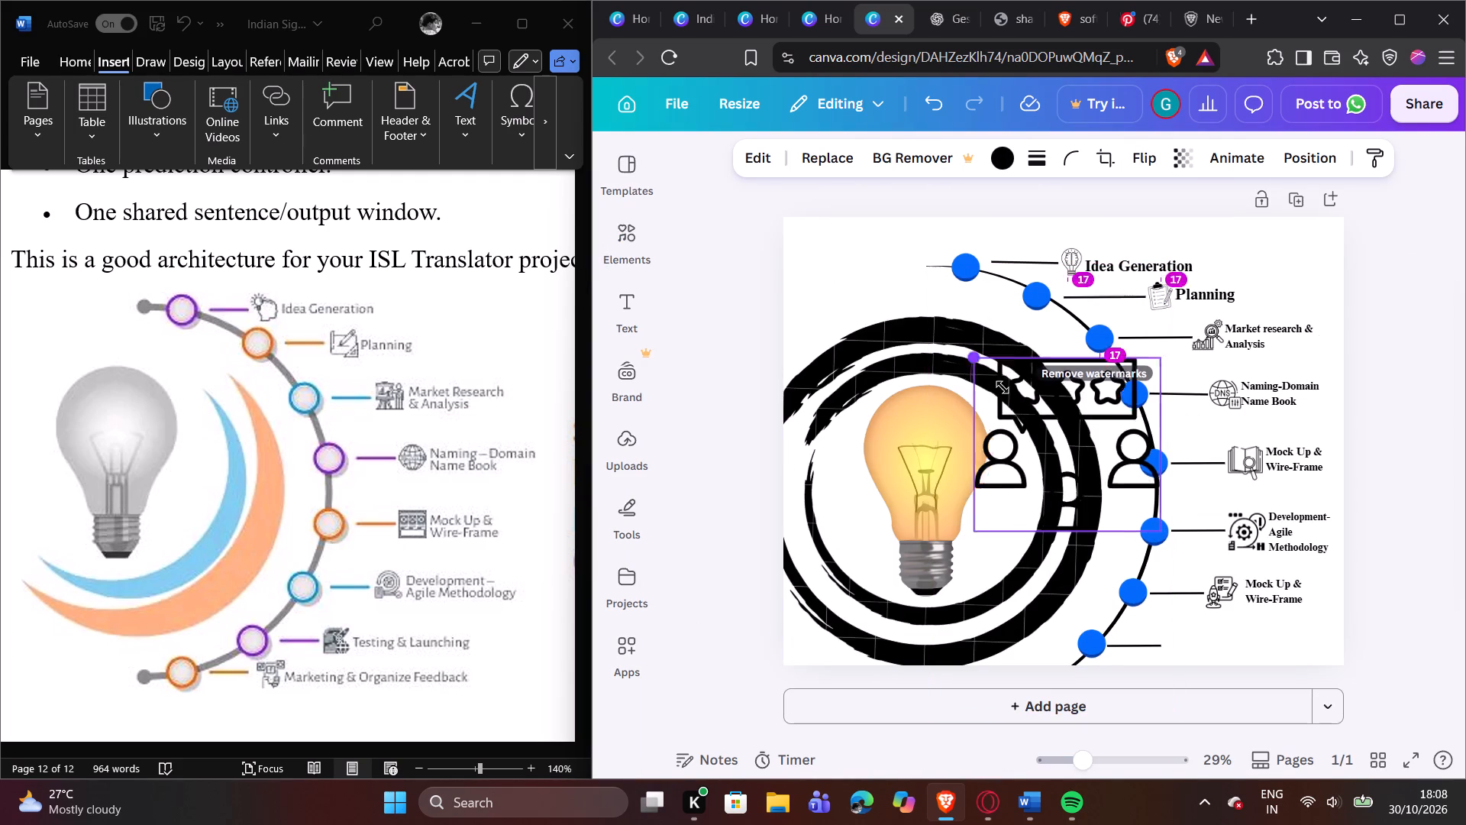
{"action": "left_click_drag", "start_coordinate": [1003, 387], "coordinate": [1095, 511]}
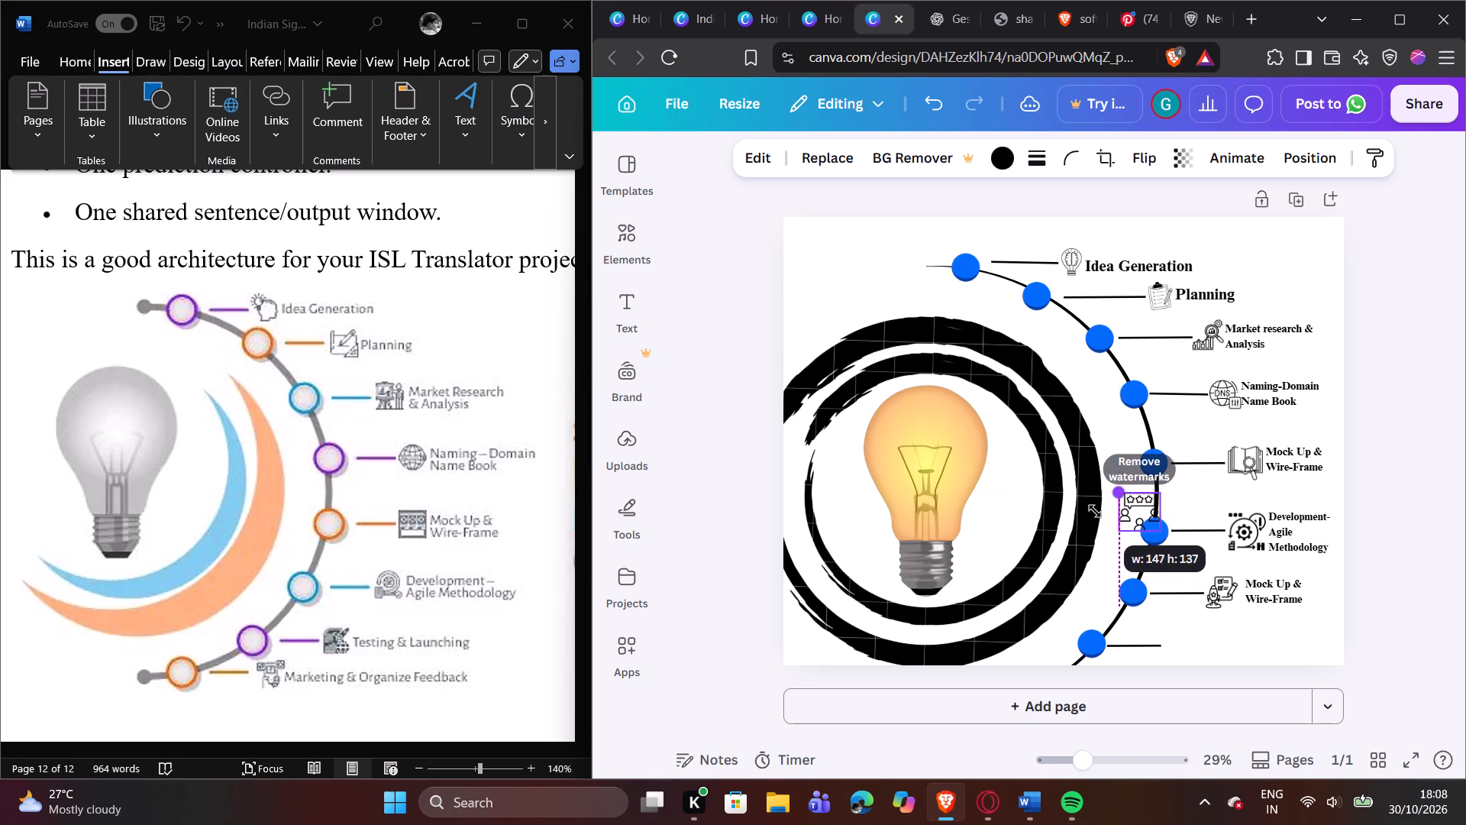
{"action": "left_click_drag", "start_coordinate": [1095, 511], "coordinate": [1103, 511]}
{"action": "left_click", "coordinate": [1184, 499]}
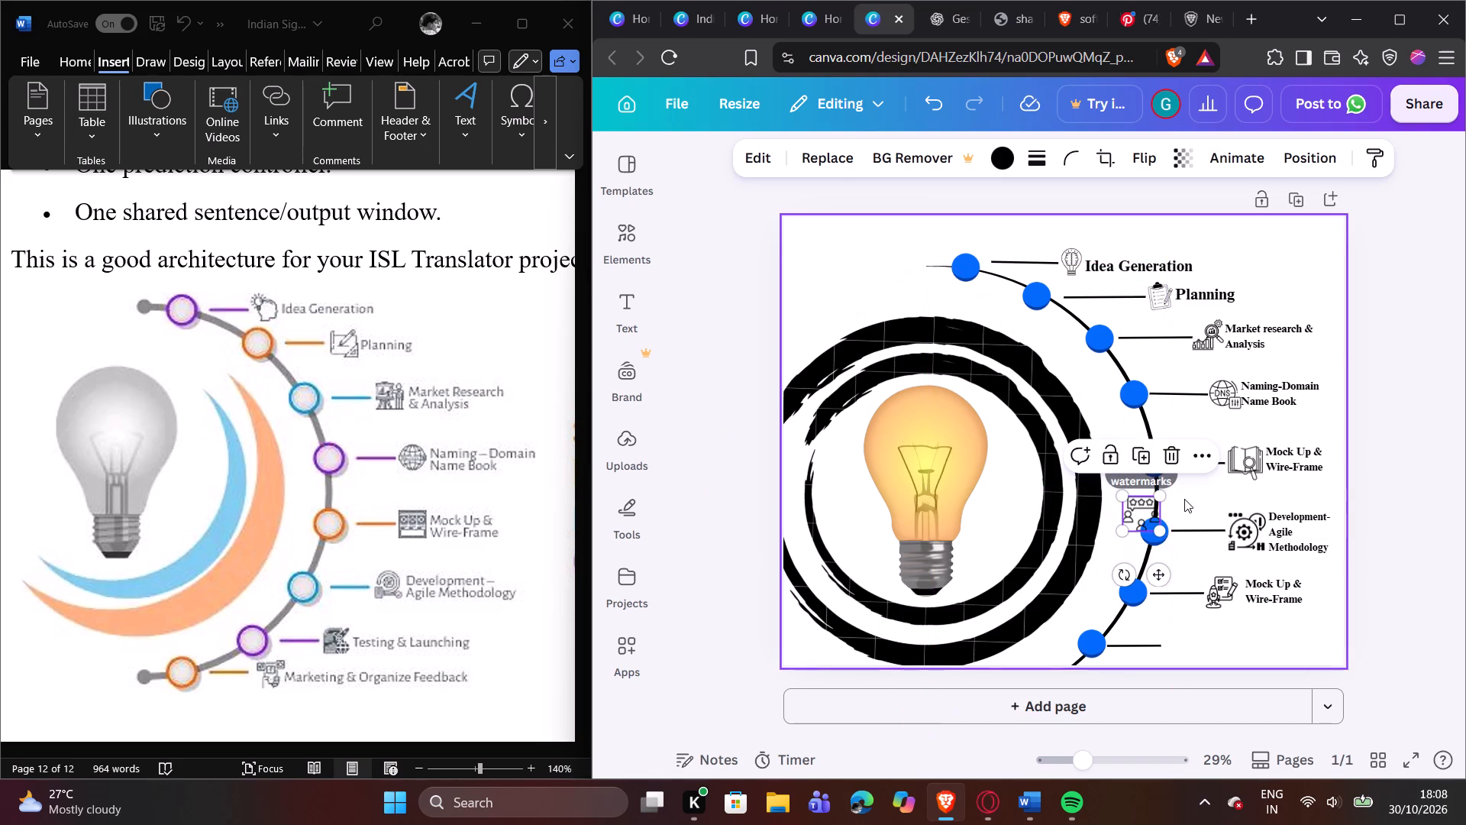
Place the star-rating feedback icon at the outer end of the bottom connector line and shrink it slightly.
{"action": "left_click_drag", "start_coordinate": [1138, 517], "coordinate": [1185, 643]}
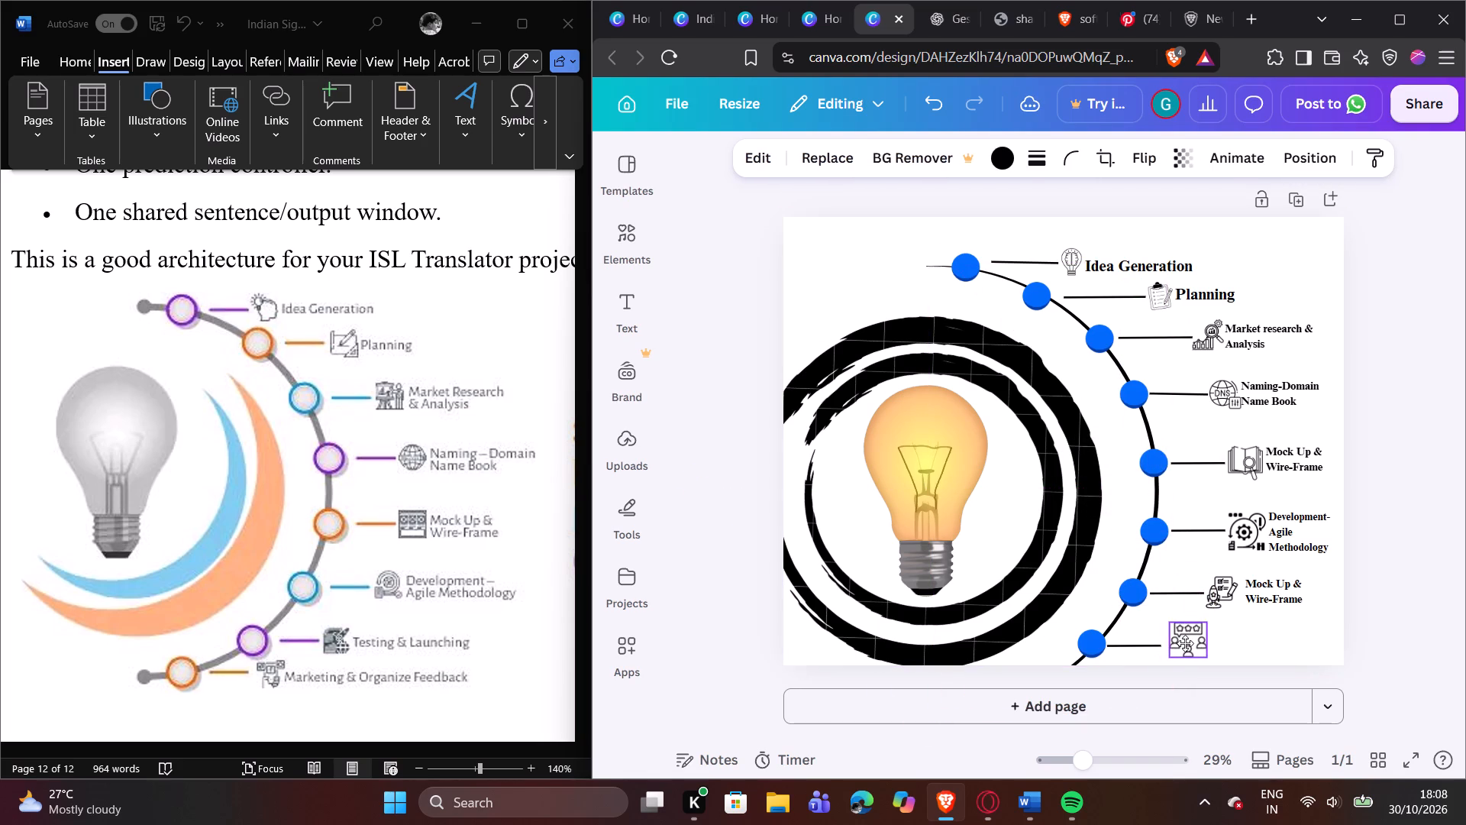
{"action": "left_click_drag", "start_coordinate": [1185, 643], "coordinate": [1180, 645]}
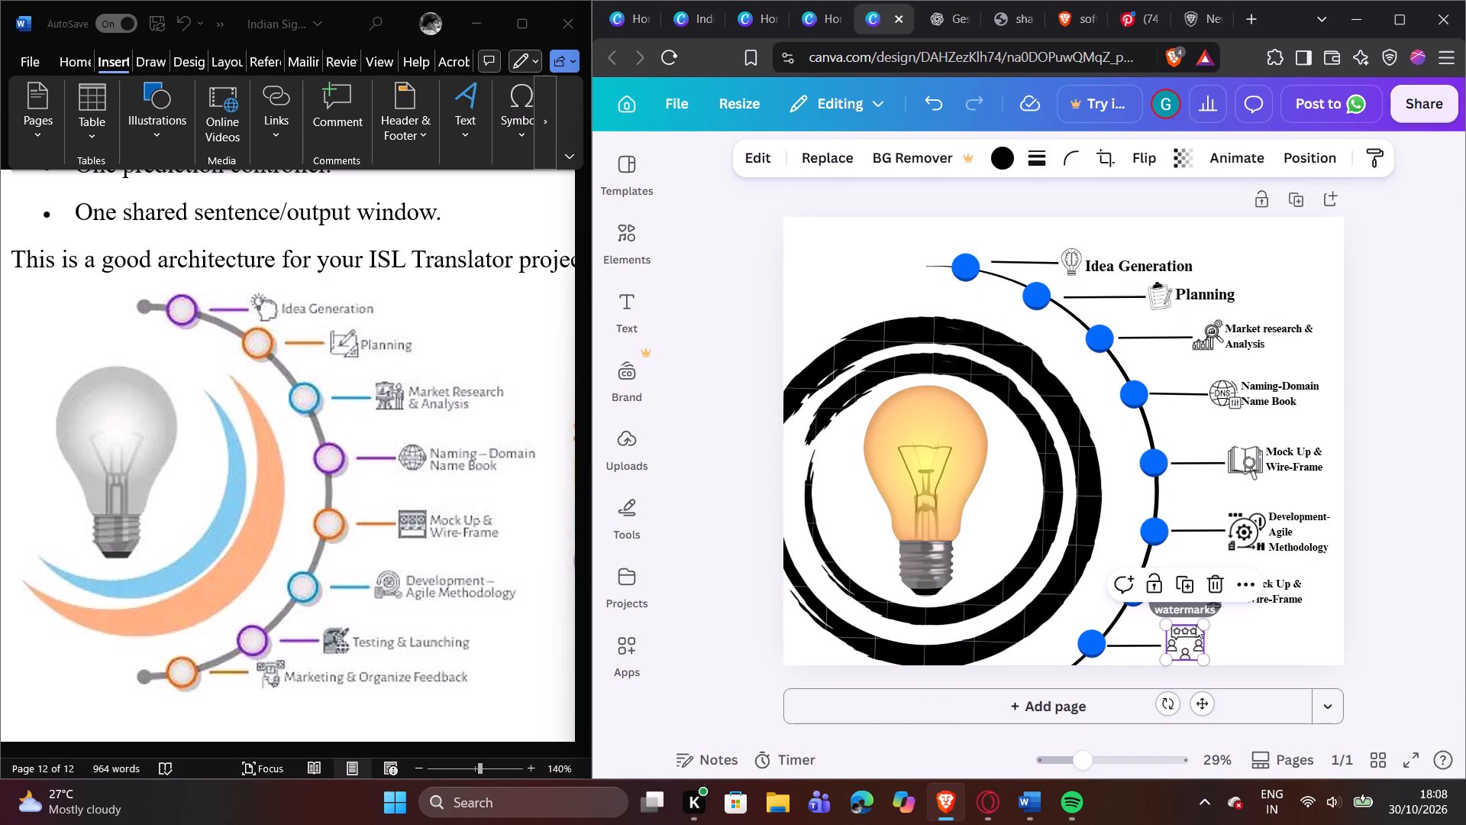
{"action": "left_click", "coordinate": [1200, 620]}
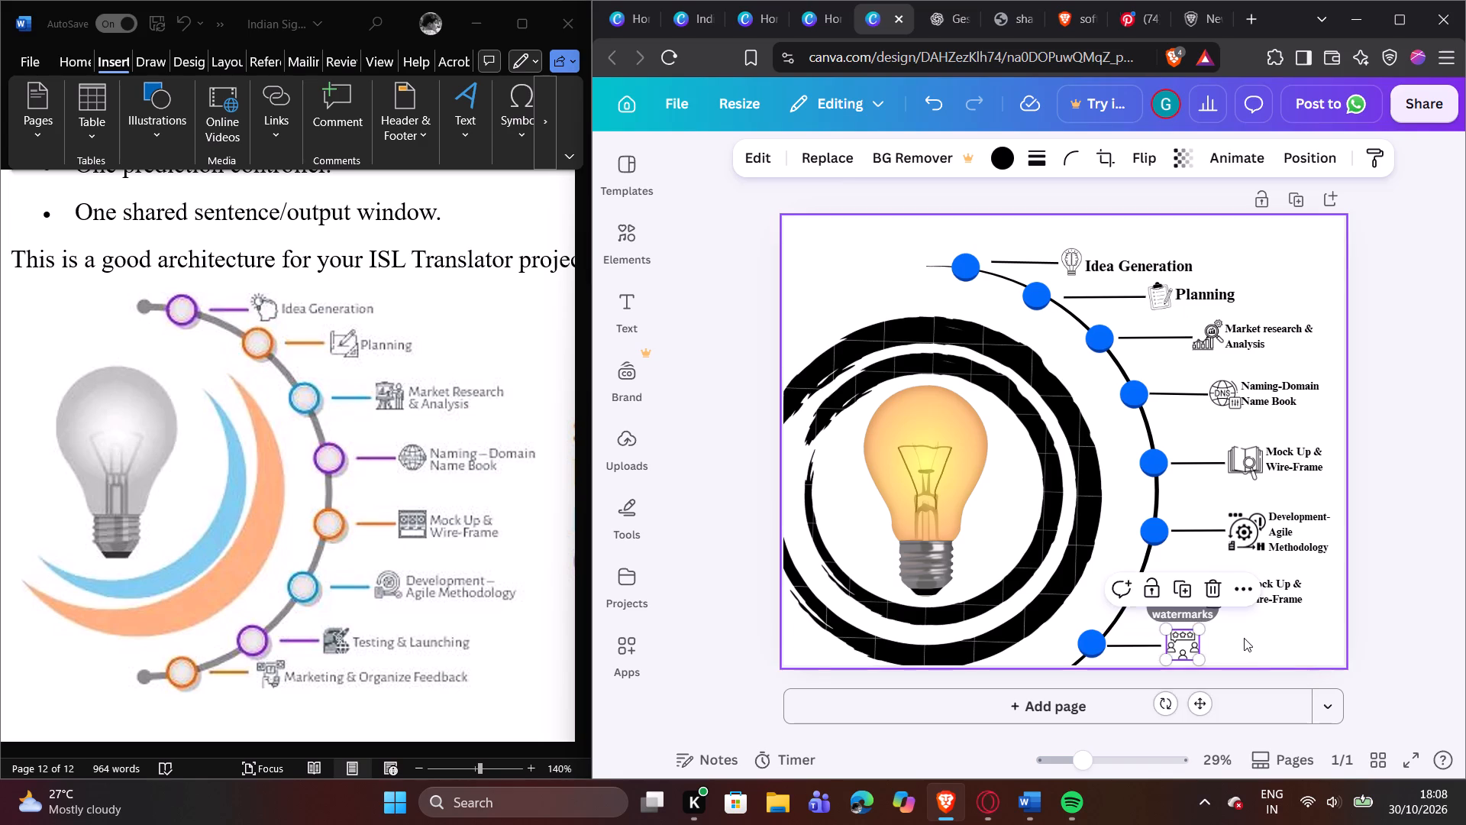
{"action": "left_click", "coordinate": [1245, 638]}
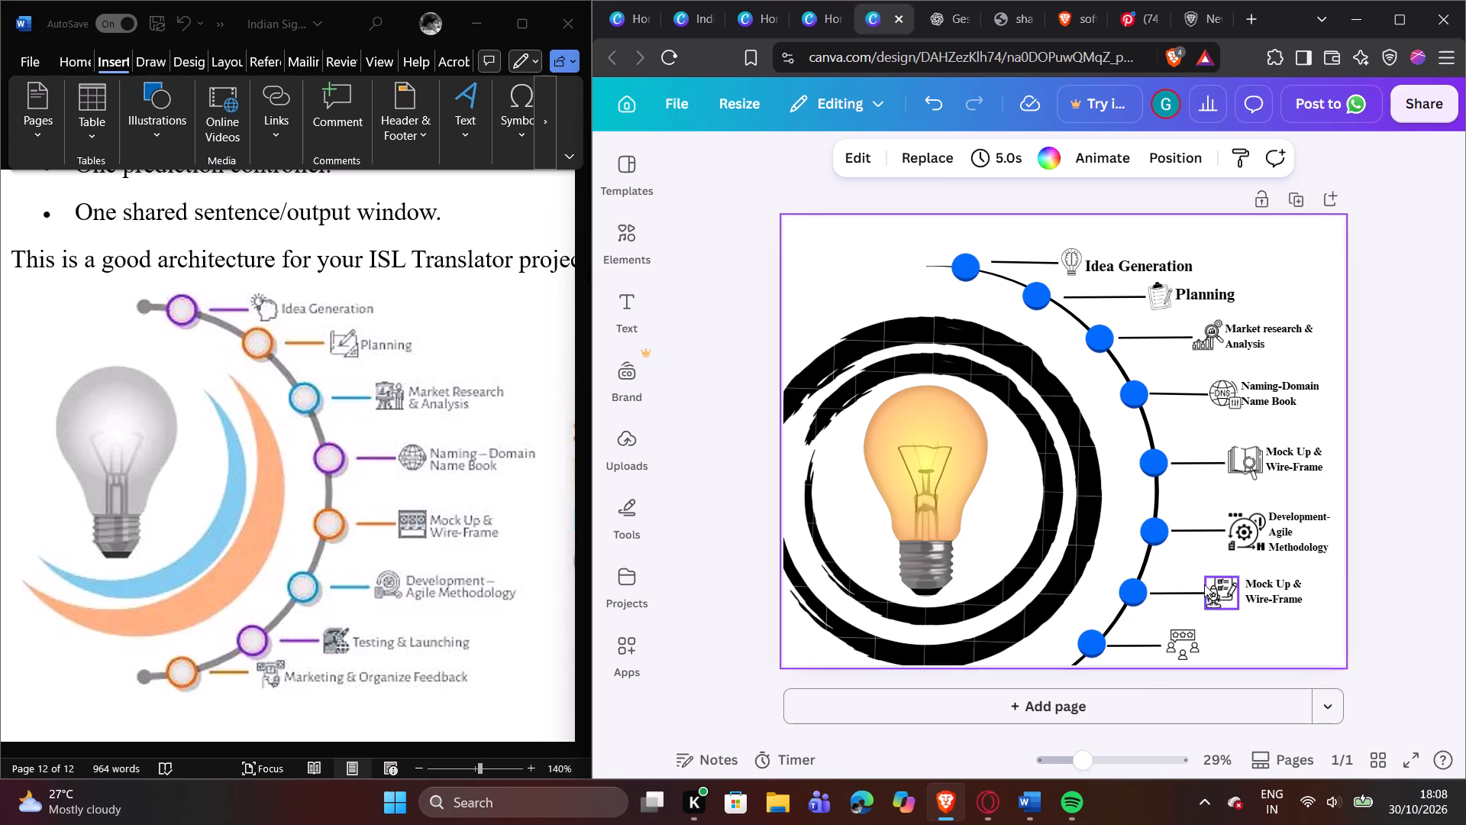
Copy the phrase "Marketing & Organize Feedback" from the elements search.
{"action": "left_click", "coordinate": [628, 244]}
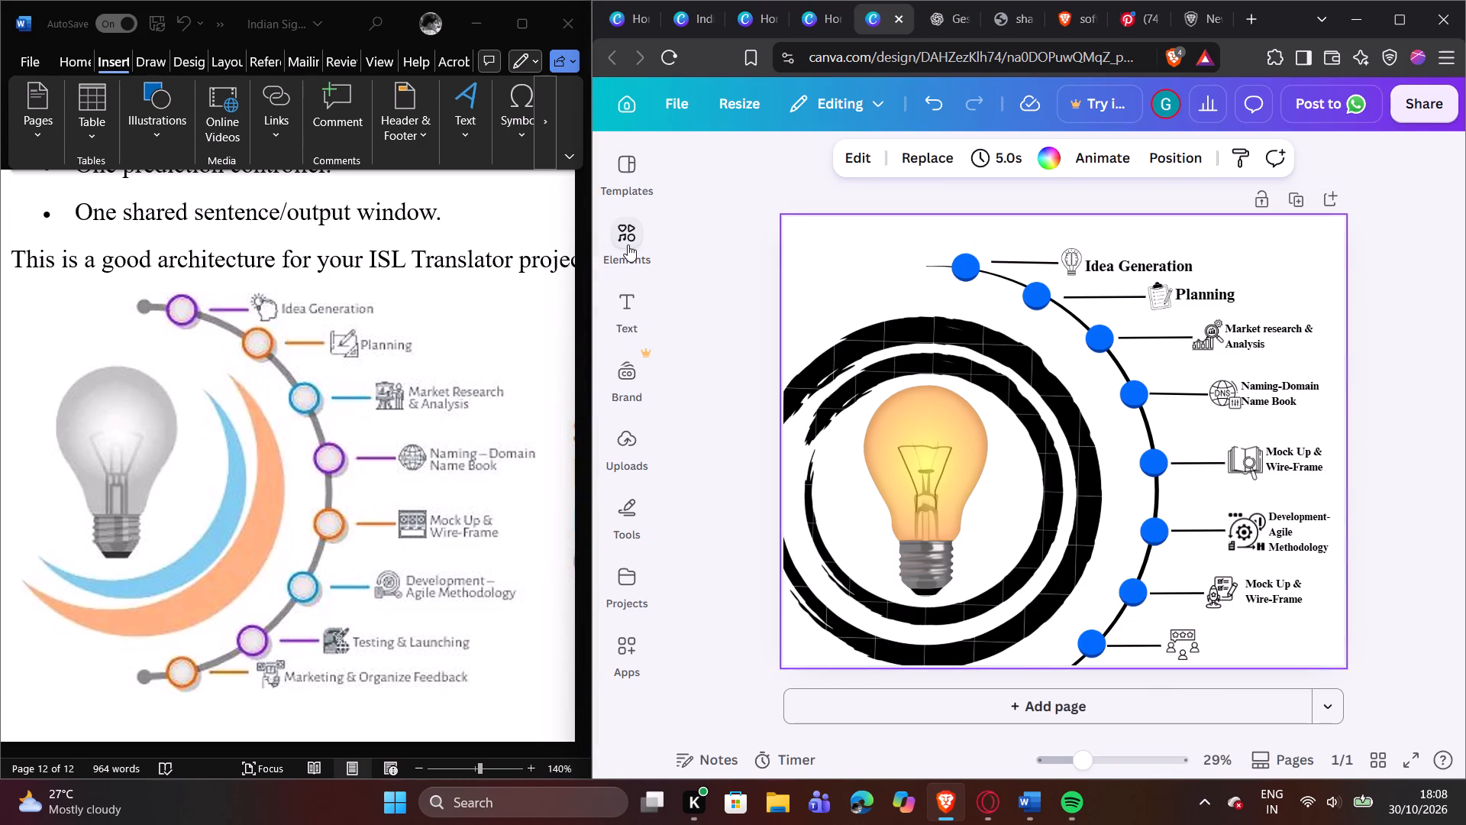
{"action": "triple_click", "coordinate": [760, 176]}
{"action": "right_click", "coordinate": [760, 176]}
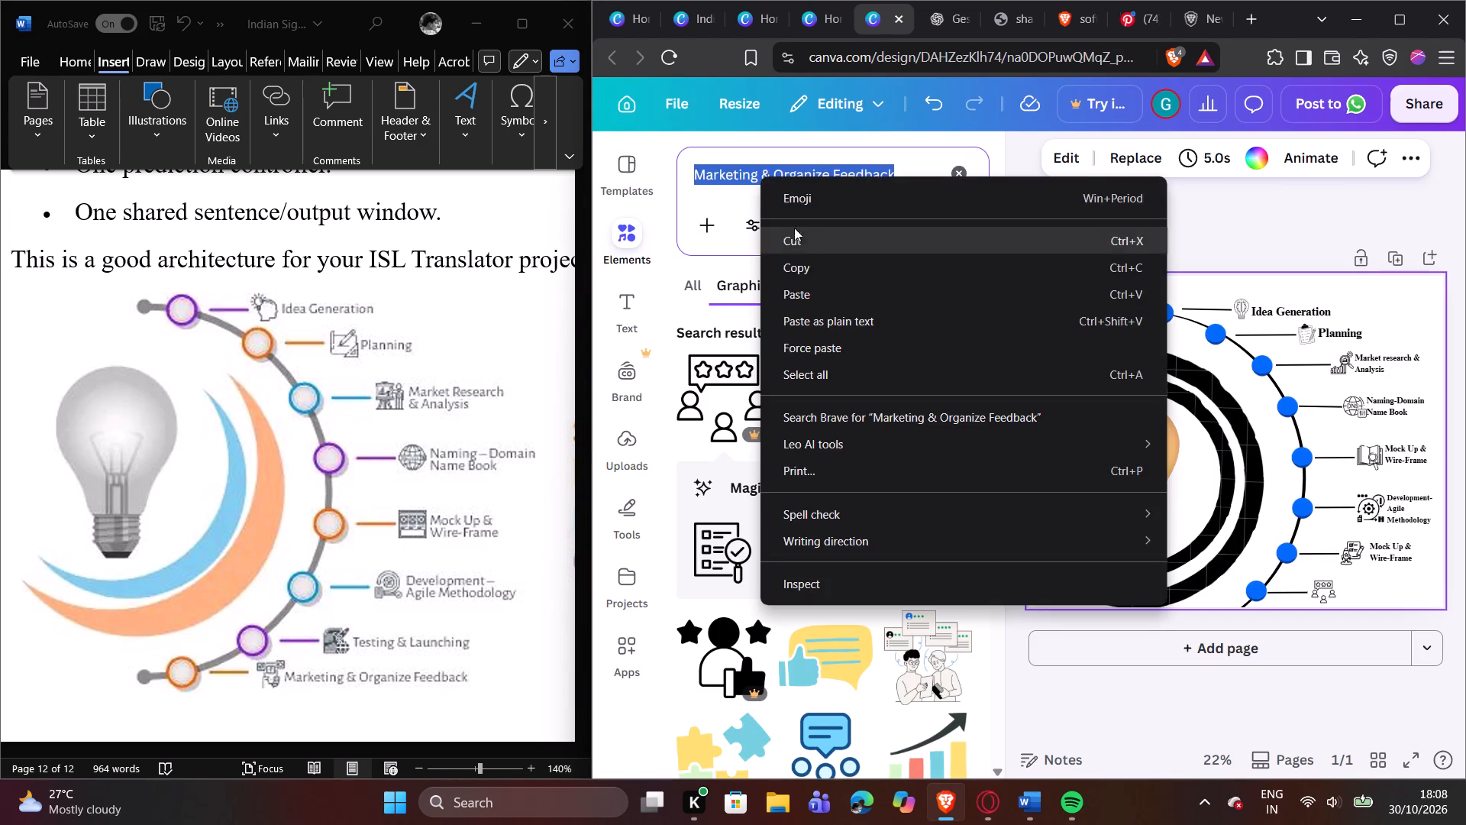
{"action": "left_click", "coordinate": [813, 264]}
{"action": "left_click", "coordinate": [1016, 244]}
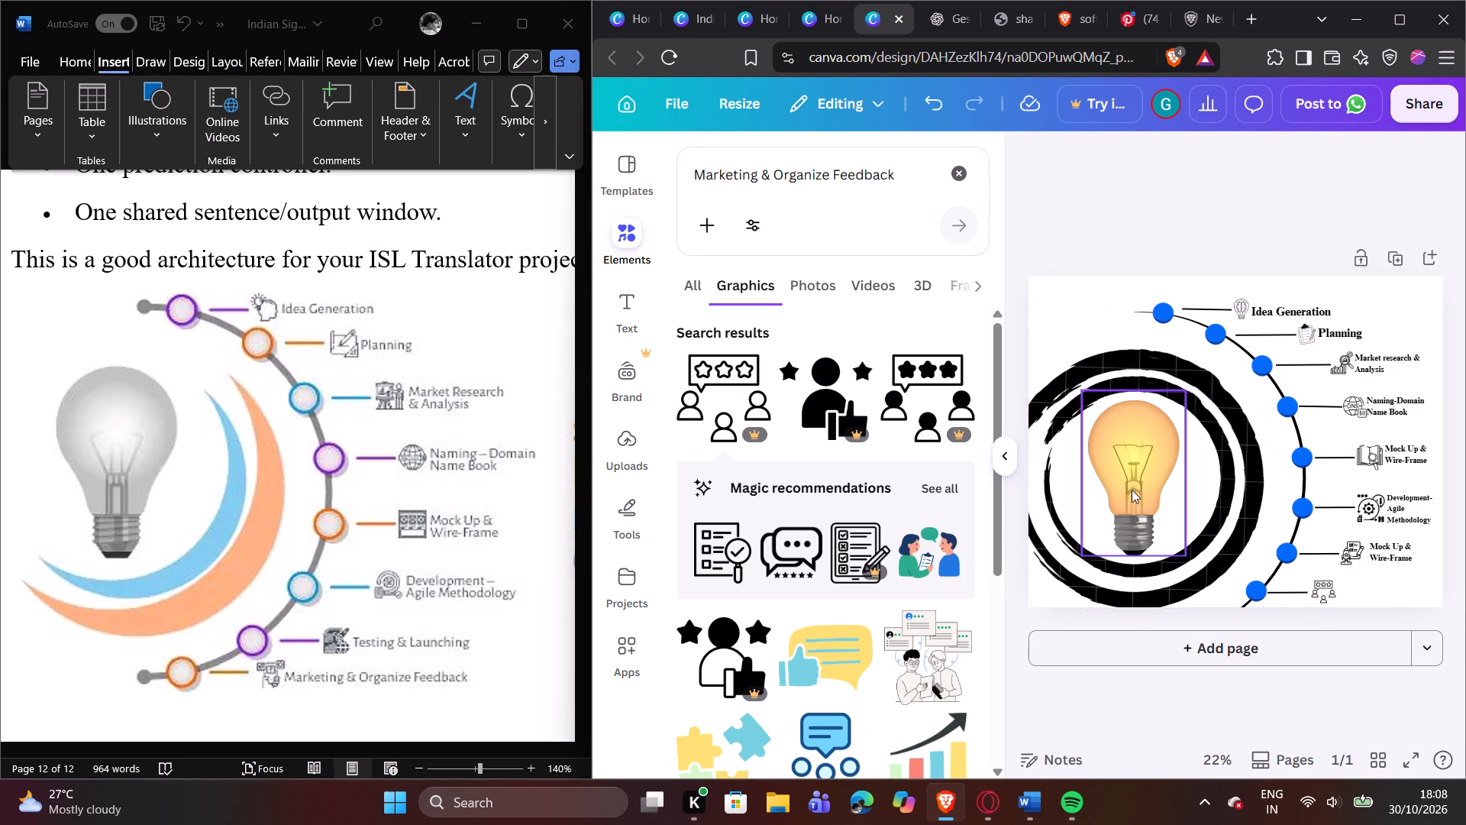
Duplicate the lowest "Mock Up & Wire-Frame" label and place the copy beside the star-rating feedback icon.
{"action": "left_click", "coordinate": [1009, 450]}
{"action": "left_click", "coordinate": [1252, 603]}
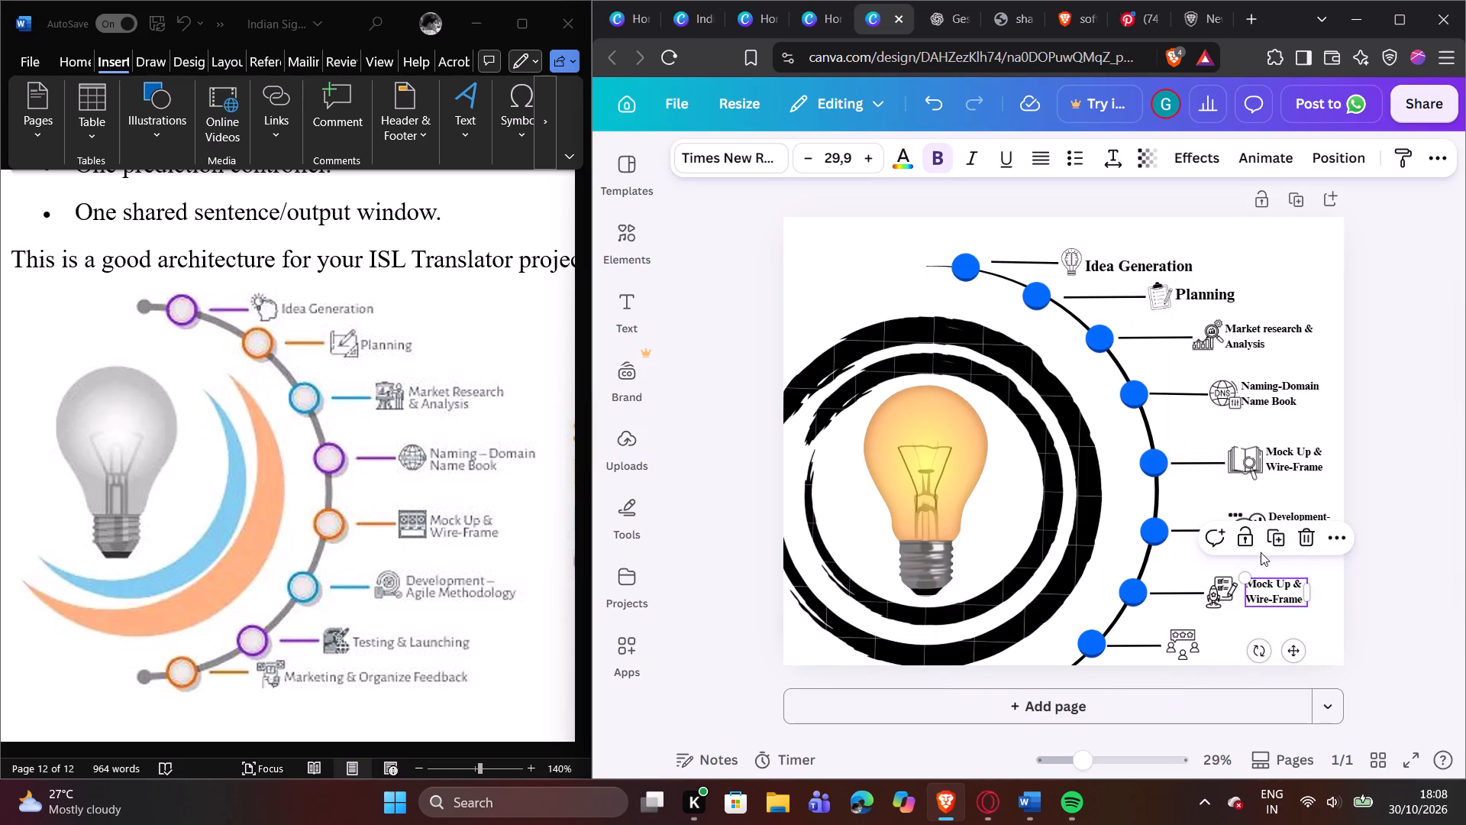
{"action": "left_click", "coordinate": [1267, 545]}
{"action": "left_click_drag", "start_coordinate": [1280, 600], "coordinate": [1234, 649]}
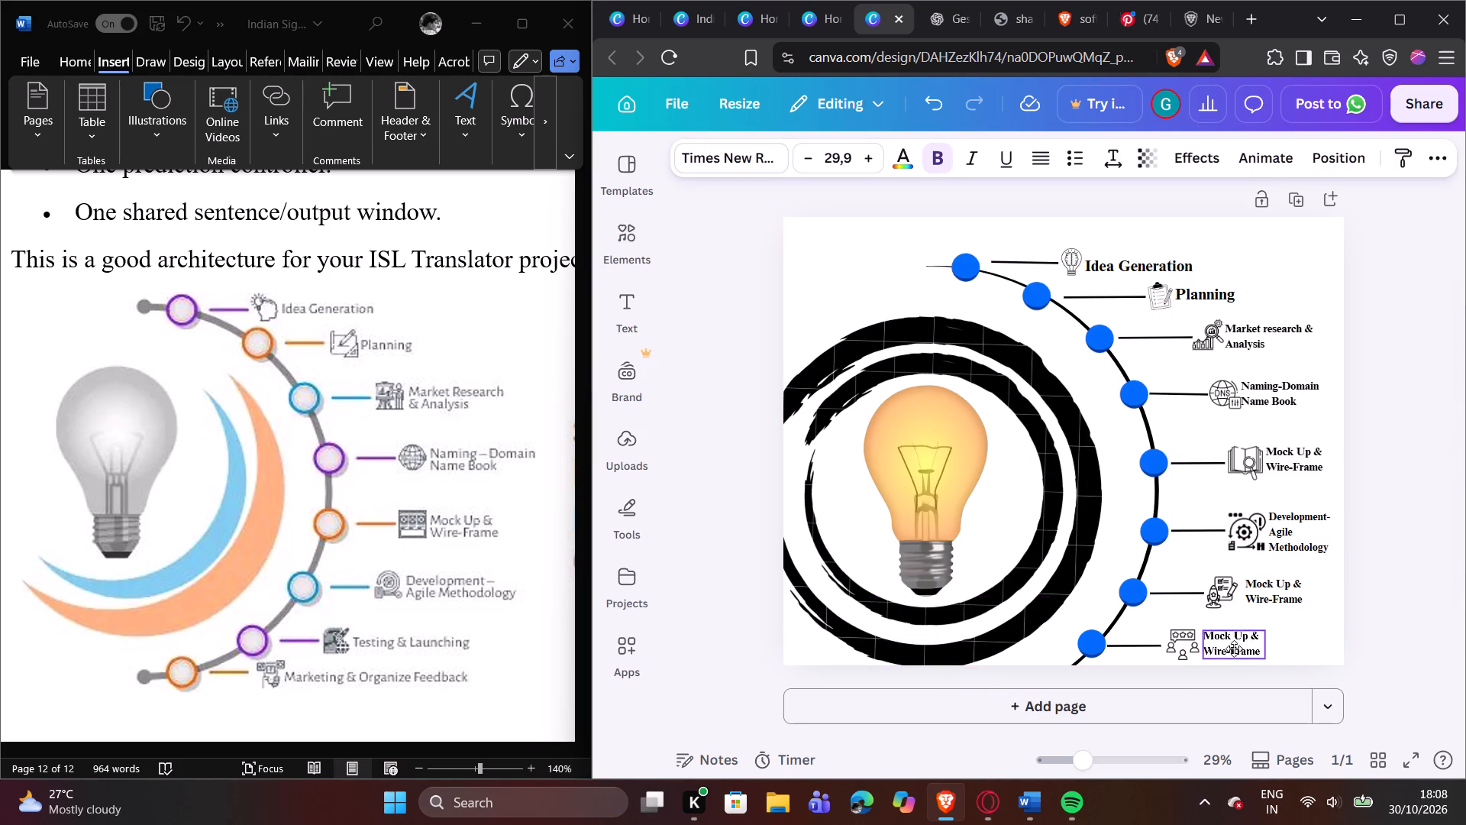
{"action": "left_click_drag", "start_coordinate": [1234, 649], "coordinate": [1235, 649]}
Replace the duplicated bottom label's text with the copied "Marketing & Organize Feedback".
{"action": "double_click", "coordinate": [1235, 648]}
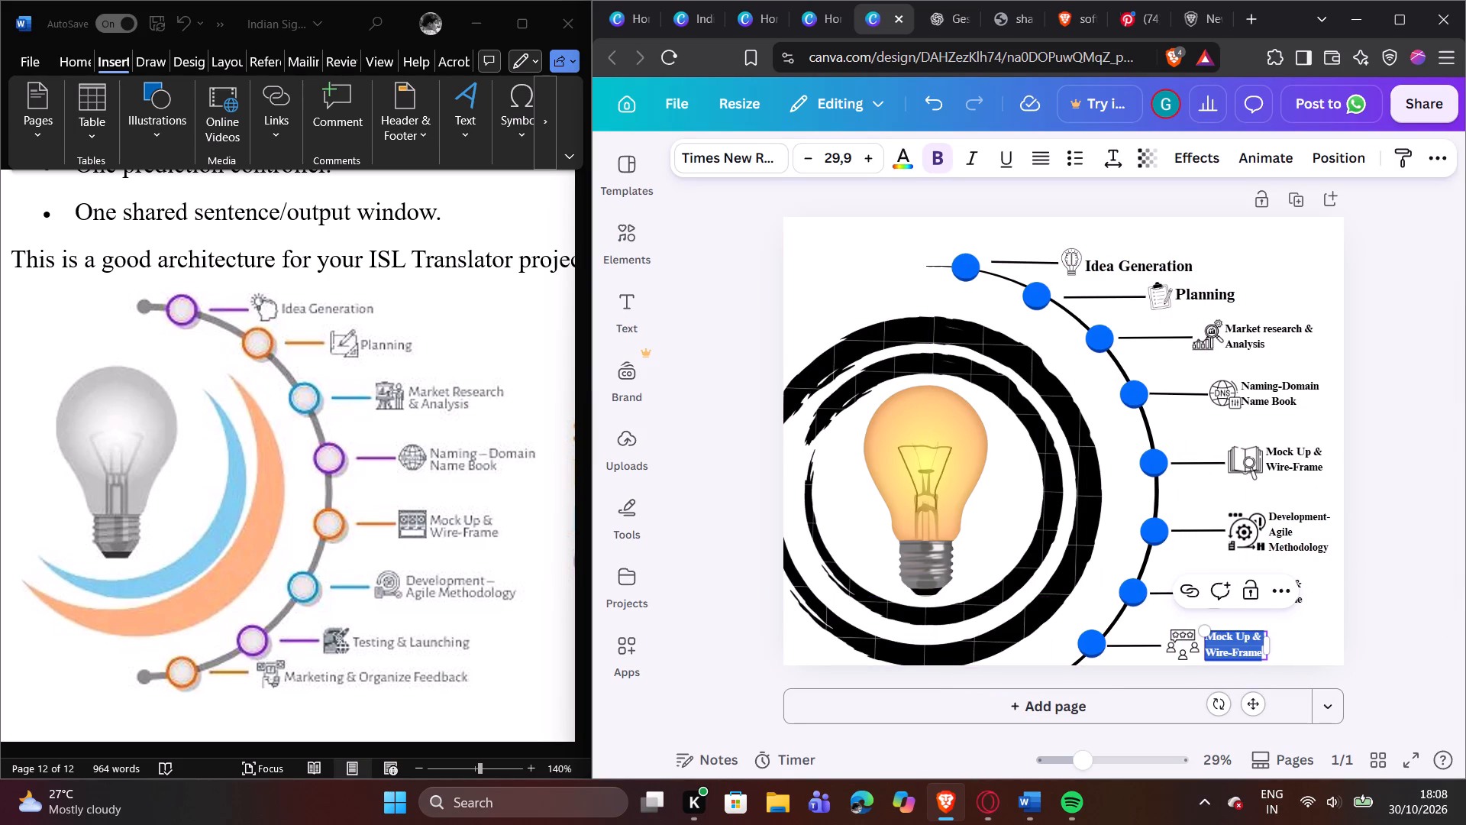
{"action": "key", "text": "ctrl+v"}
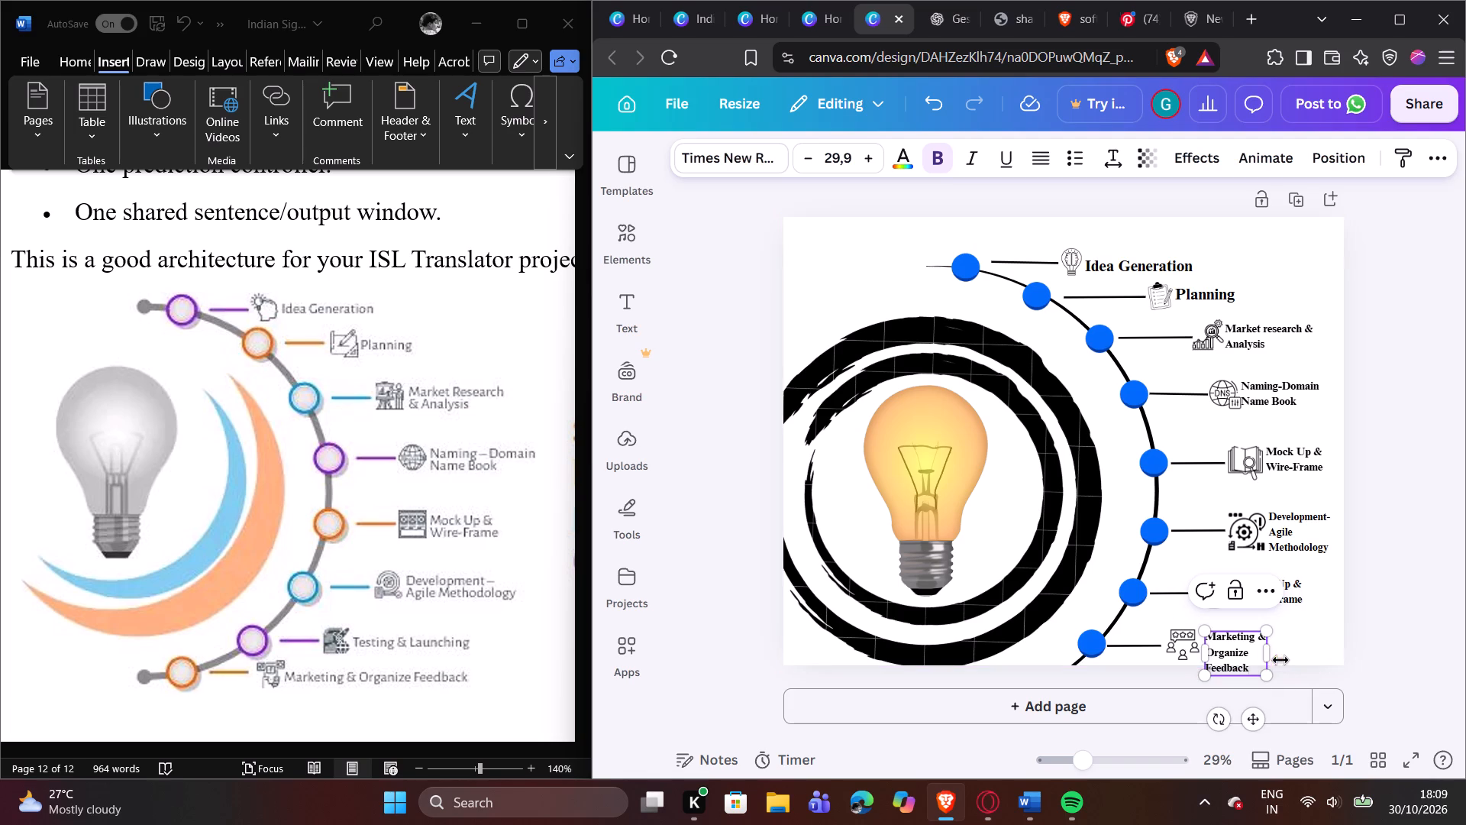
Widen the "Marketing & Organize Feedback" label until its text fits on two lines, and nudge it closer to its icon.
{"action": "left_click_drag", "start_coordinate": [1271, 659], "coordinate": [1286, 655]}
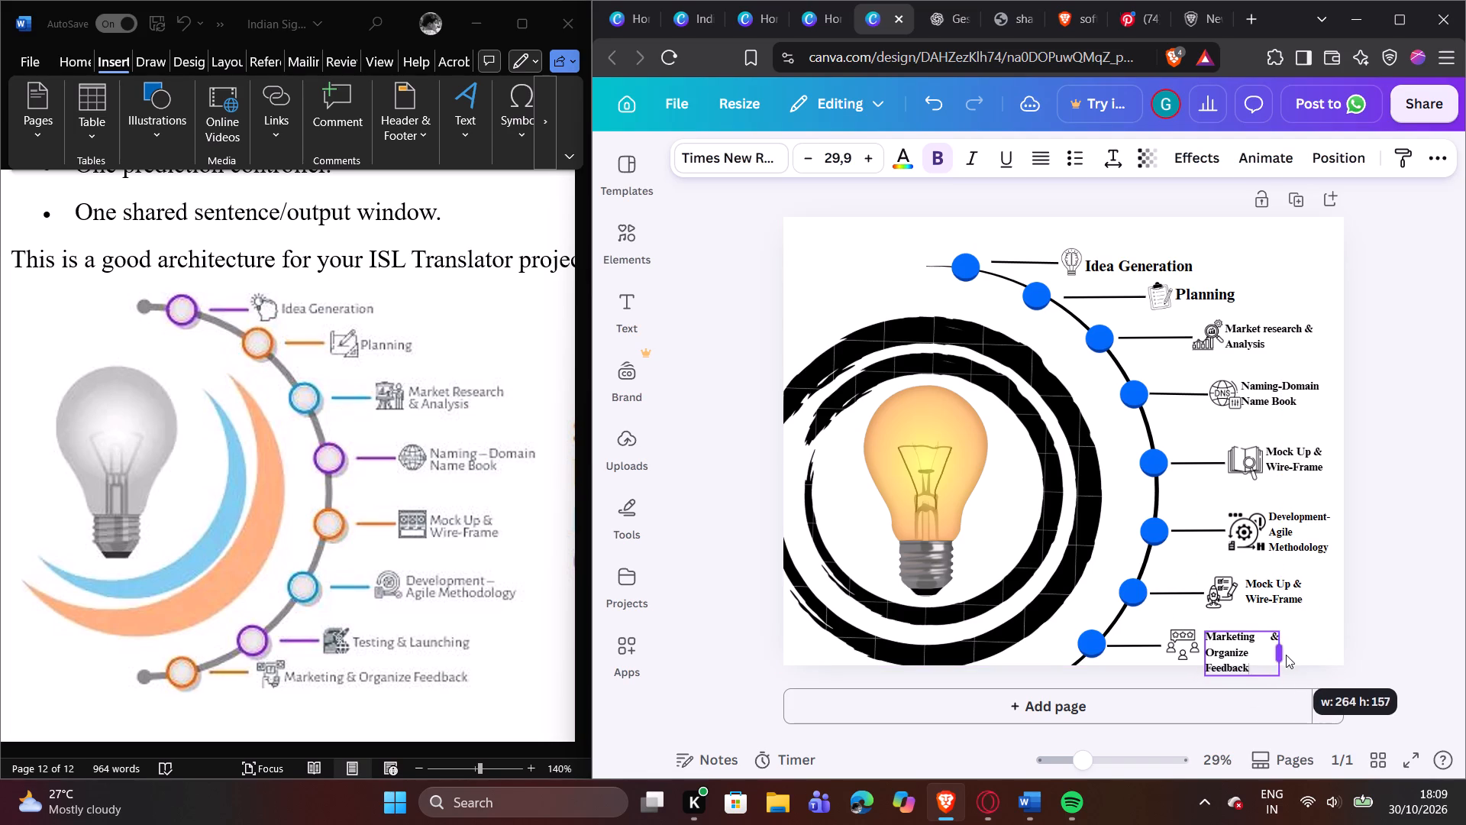
{"action": "left_click_drag", "start_coordinate": [1286, 655], "coordinate": [1312, 650]}
{"action": "left_click", "coordinate": [1371, 629]}
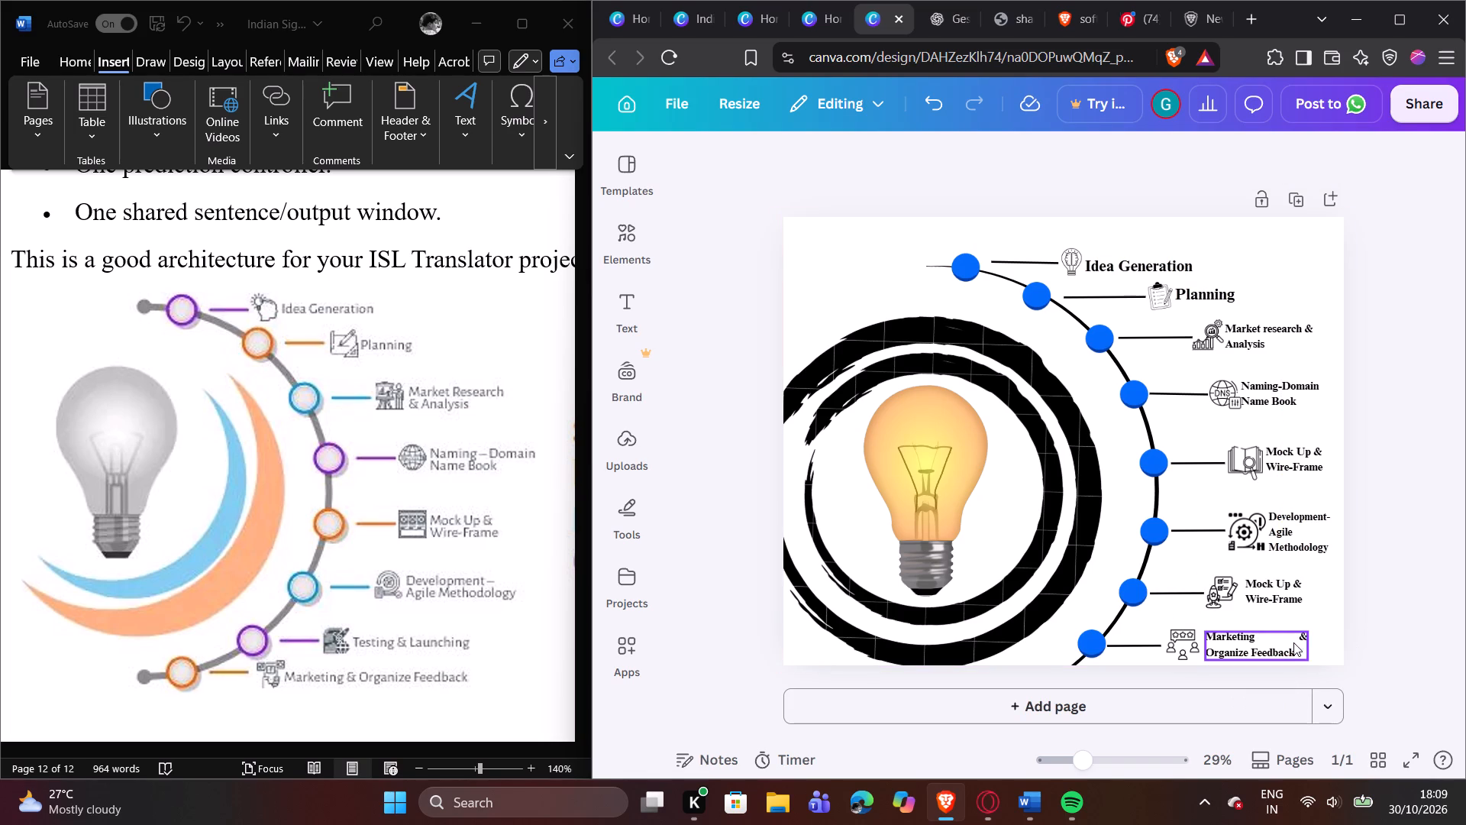
{"action": "left_click", "coordinate": [1280, 642]}
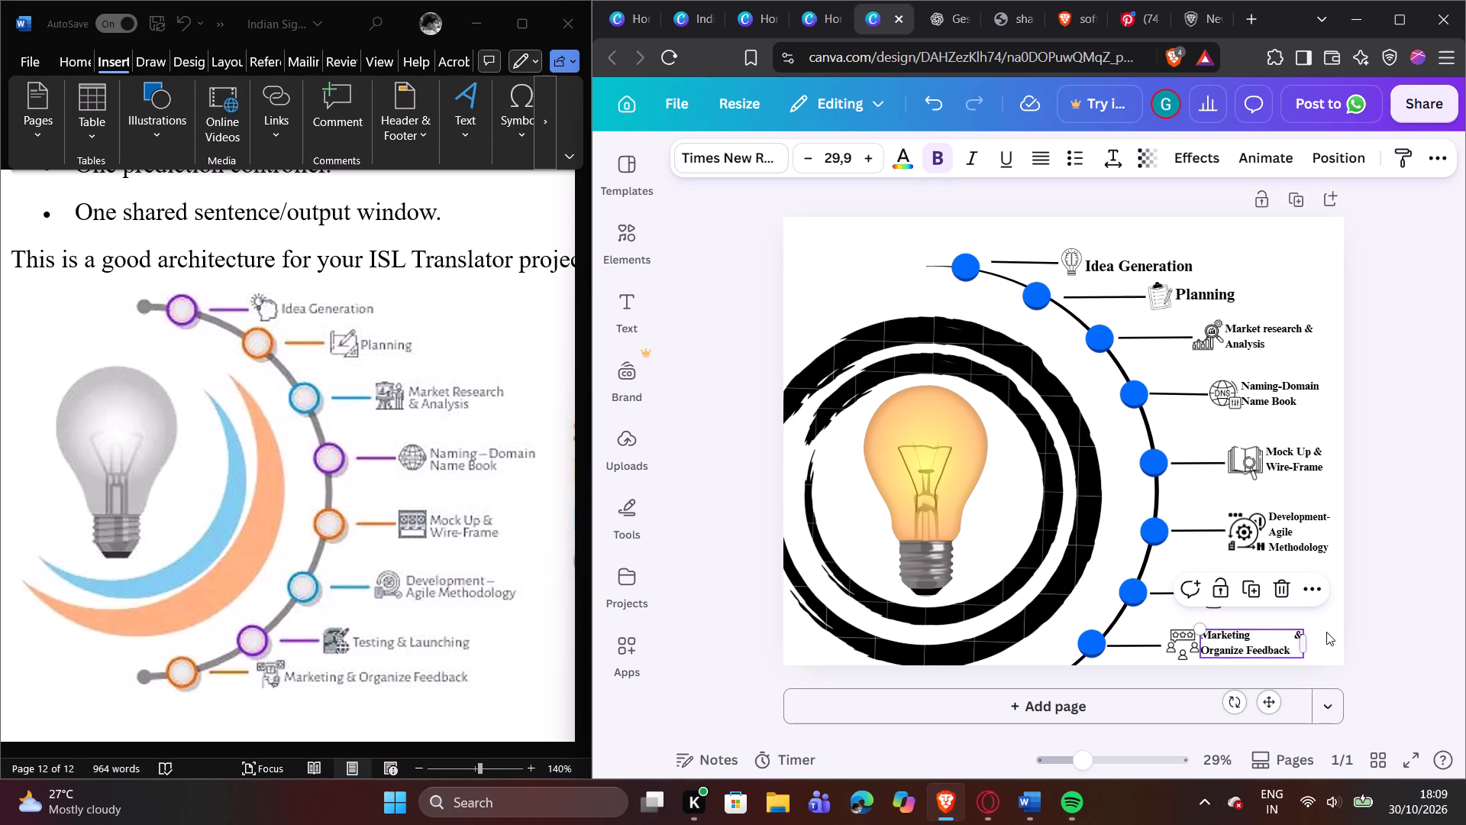
Nudge the "Marketing & Organize Feedback" label slightly away from its icon.
{"action": "left_click", "coordinate": [1382, 624]}
{"action": "left_click", "coordinate": [1245, 640]}
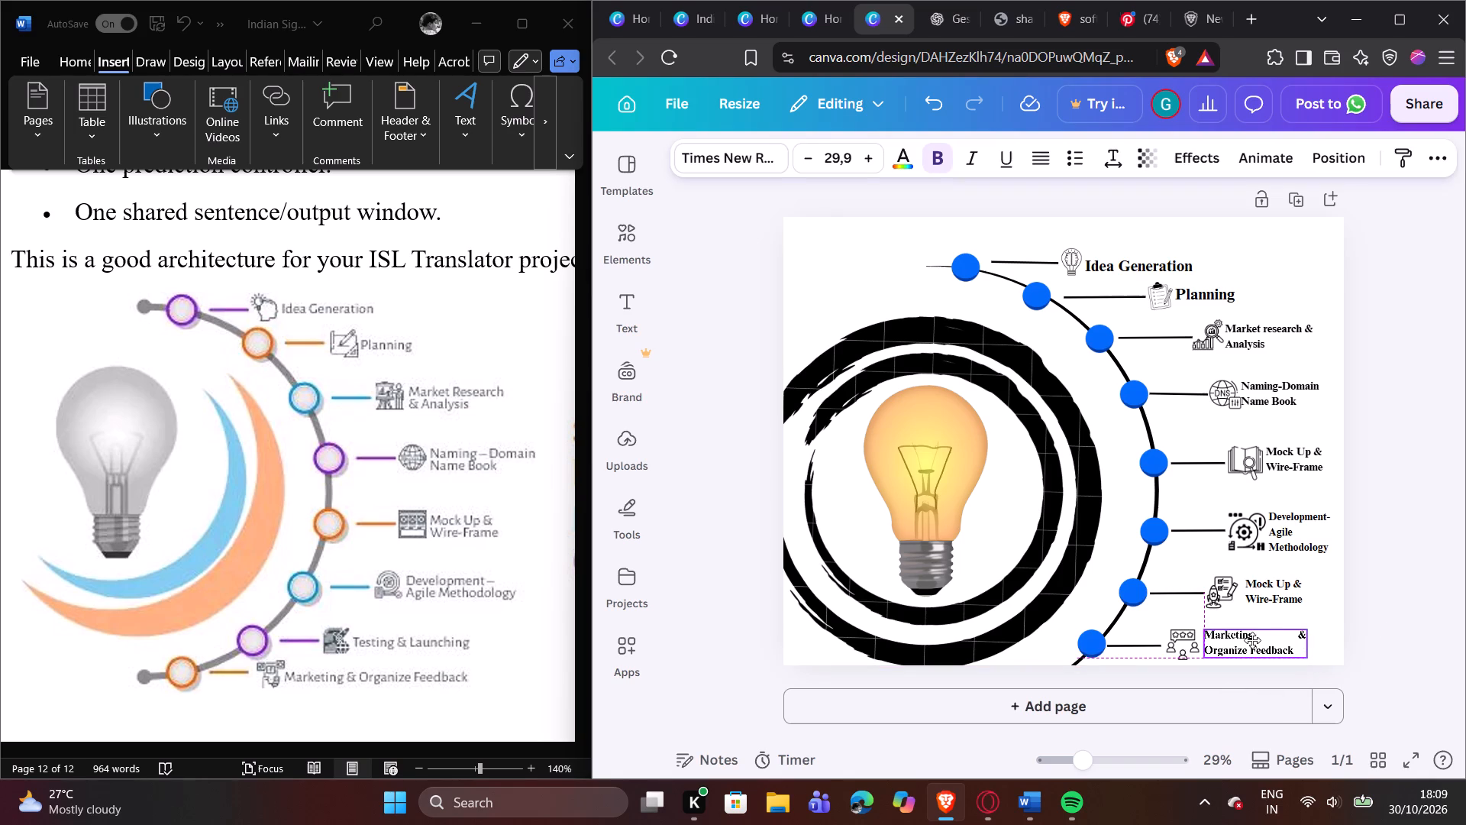
Remove the stretched gap between "Marketing" and "&" so the first line of the bottom label reads "Marketing&".
{"action": "double_click", "coordinate": [1296, 639]}
{"action": "left_click", "coordinate": [1296, 638]}
{"action": "triple_click", "coordinate": [1296, 638]}
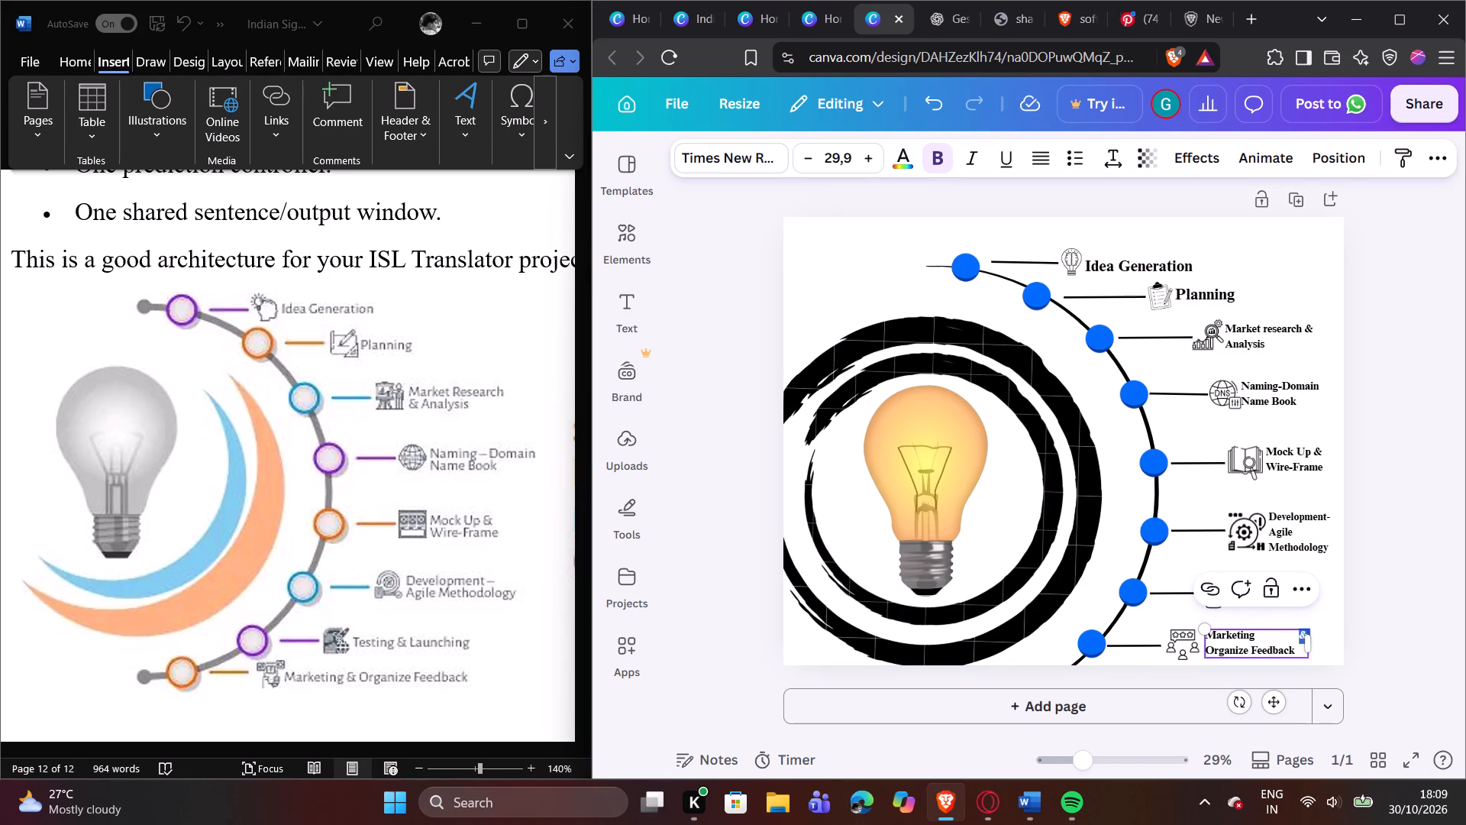
{"action": "double_click", "coordinate": [1295, 638]}
{"action": "left_click", "coordinate": [1288, 634]}
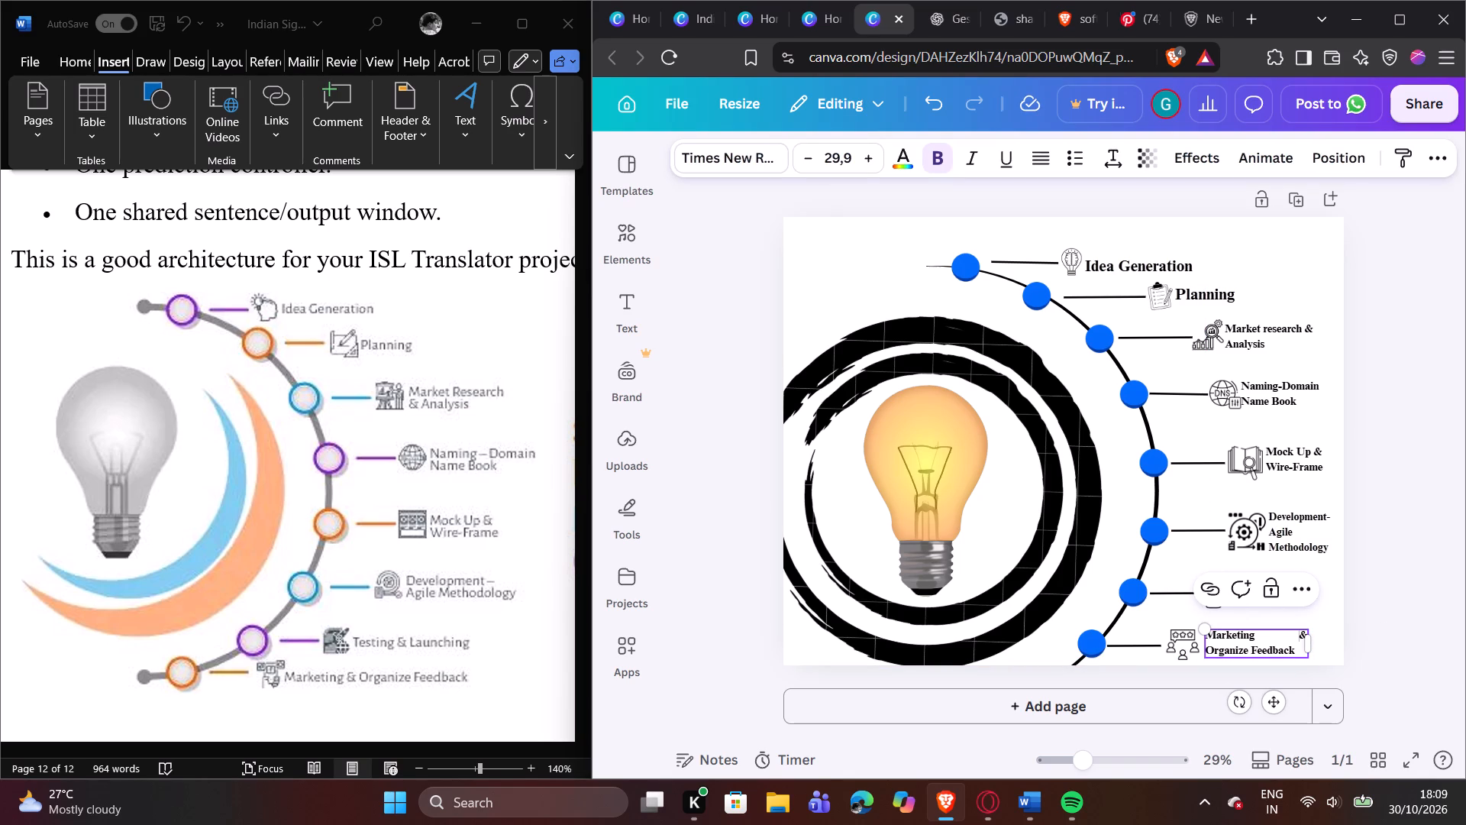
{"action": "left_click", "coordinate": [1293, 638]}
{"action": "left_click", "coordinate": [1299, 638]}
{"action": "left_click", "coordinate": [1299, 638]}
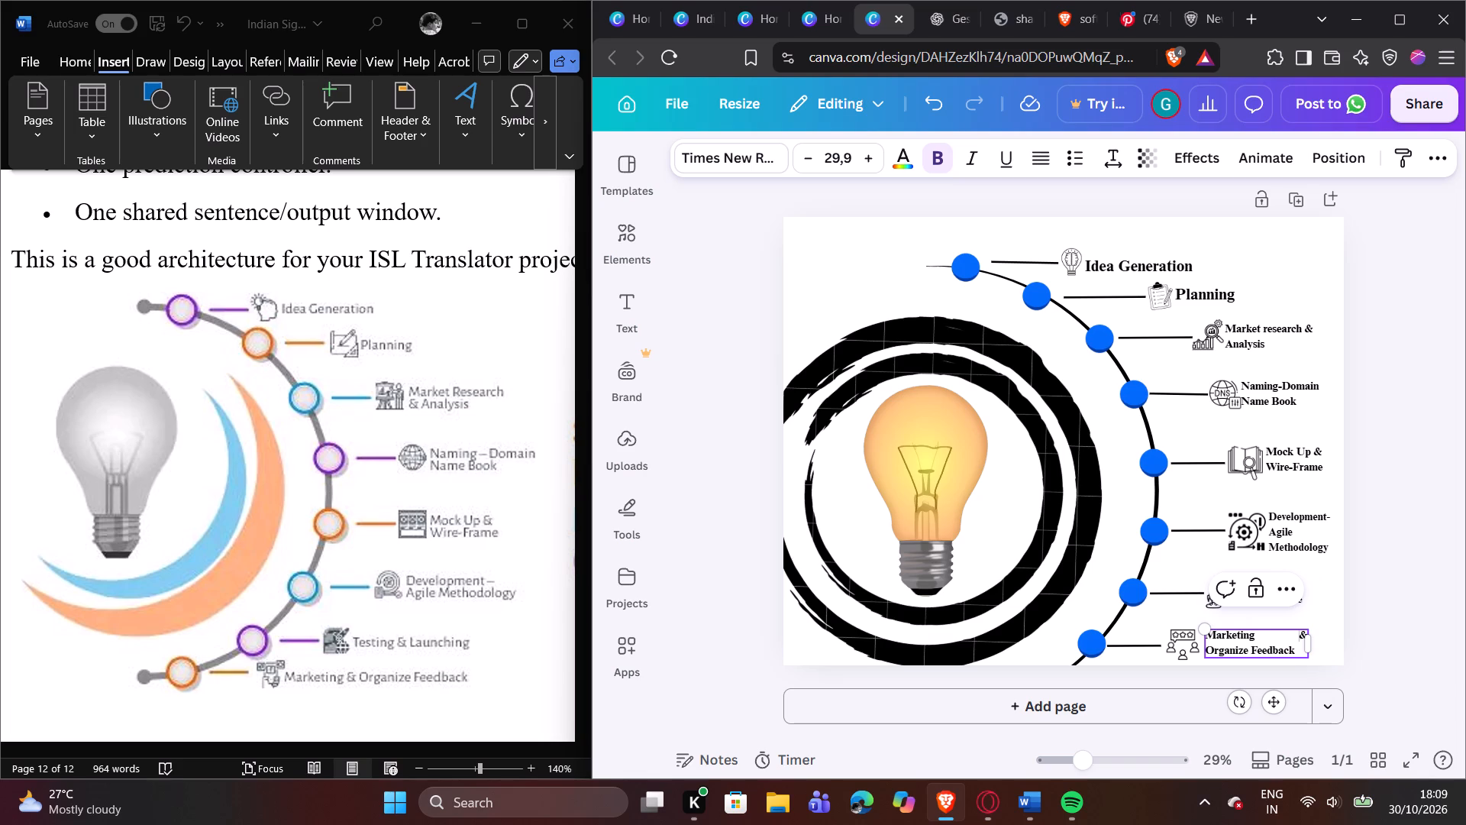
{"action": "left_click", "coordinate": [1299, 638]}
{"action": "double_click", "coordinate": [1299, 638]}
{"action": "left_click_drag", "start_coordinate": [1299, 638], "coordinate": [1286, 638]}
{"action": "double_click", "coordinate": [1282, 636]}
{"action": "key", "text": "BackSpace"}
{"action": "key", "text": "space"}
{"action": "key", "text": "BackSpace"}
{"action": "left_click", "coordinate": [1345, 611]}
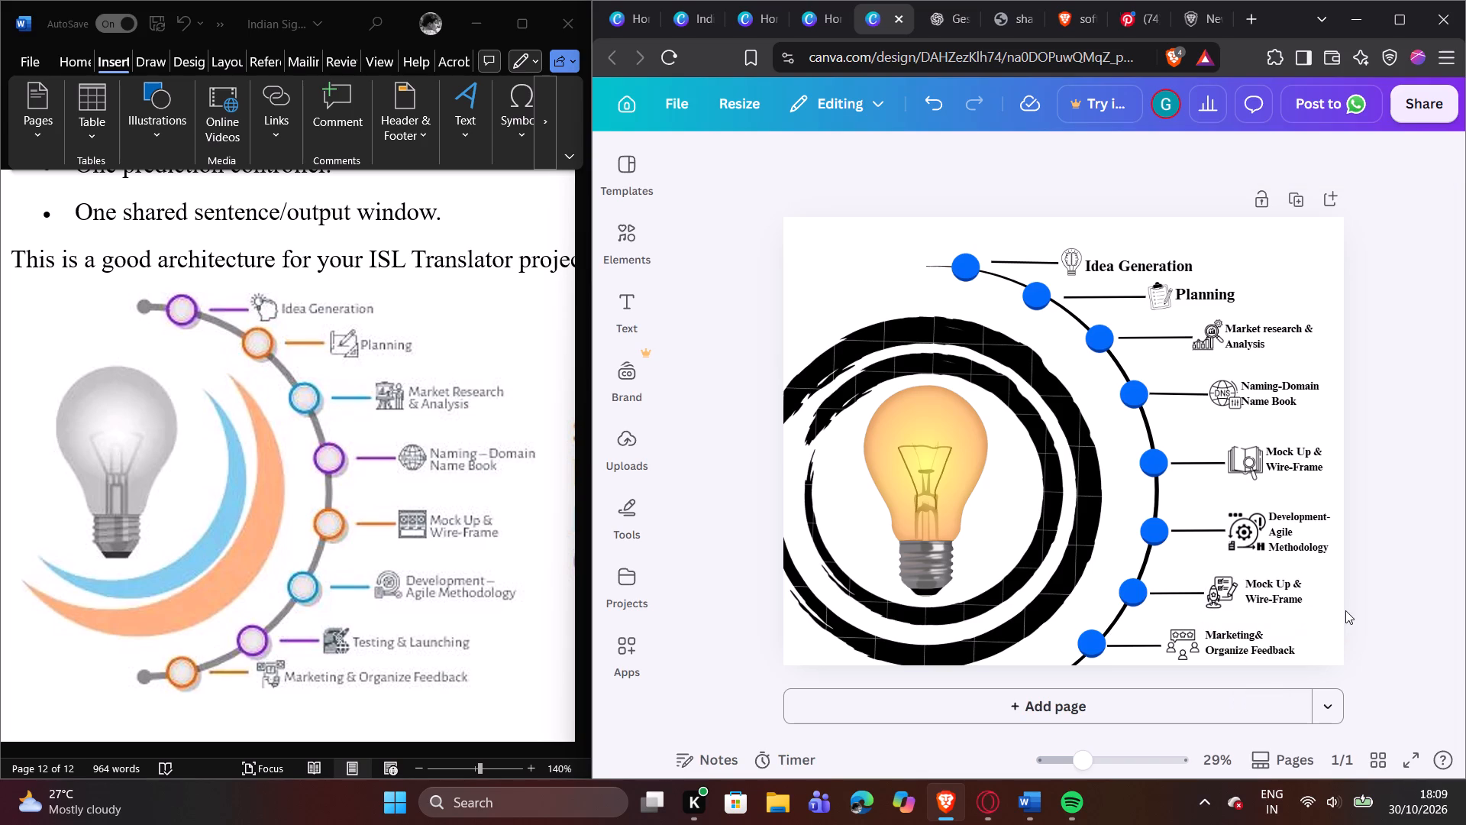
Shrink the "Planning" label to font size 37.5 and move it back beside its clipboard icon.
{"action": "left_click", "coordinate": [1226, 288]}
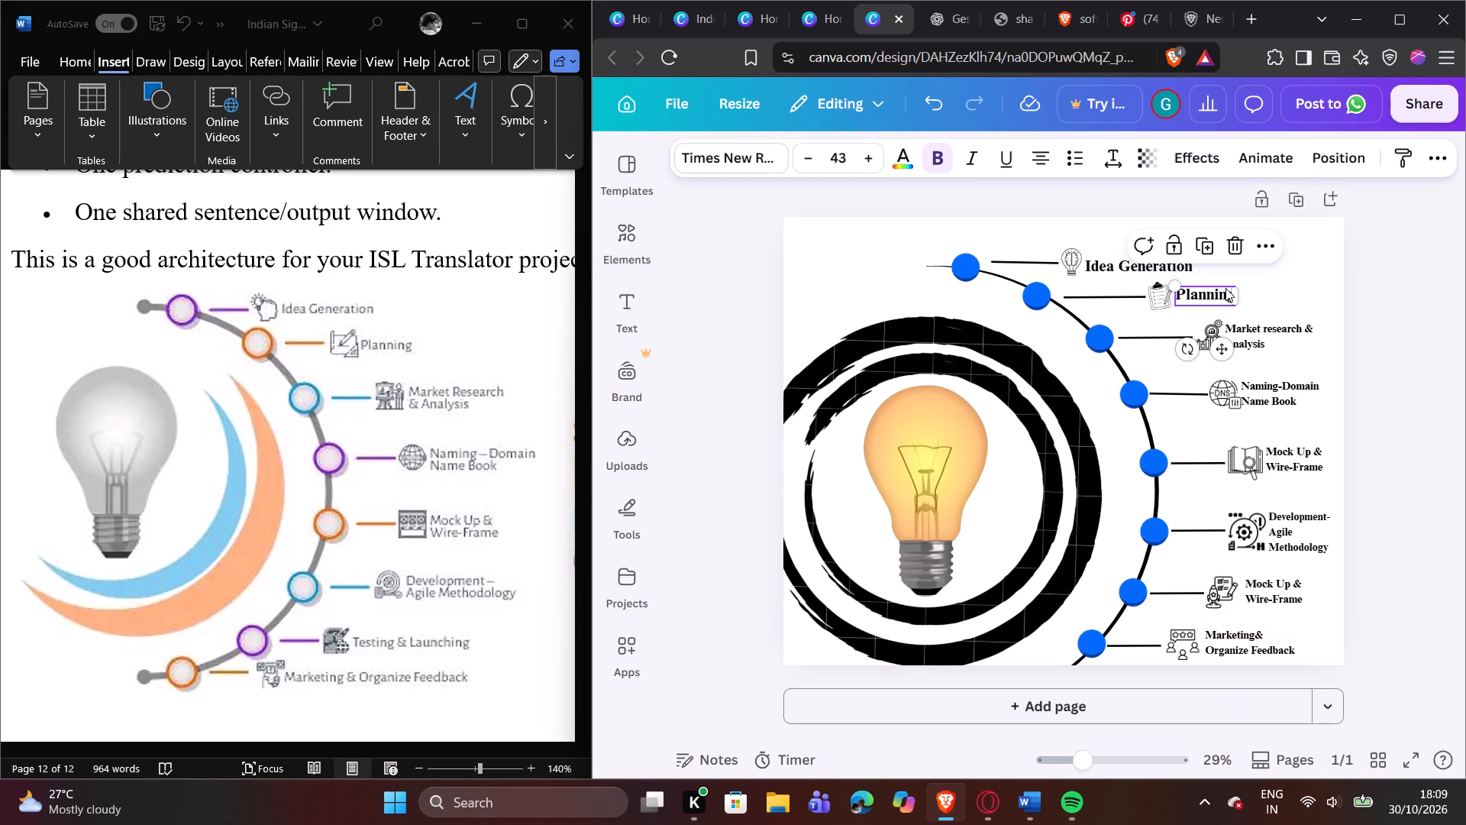
{"action": "left_click", "coordinate": [1177, 284]}
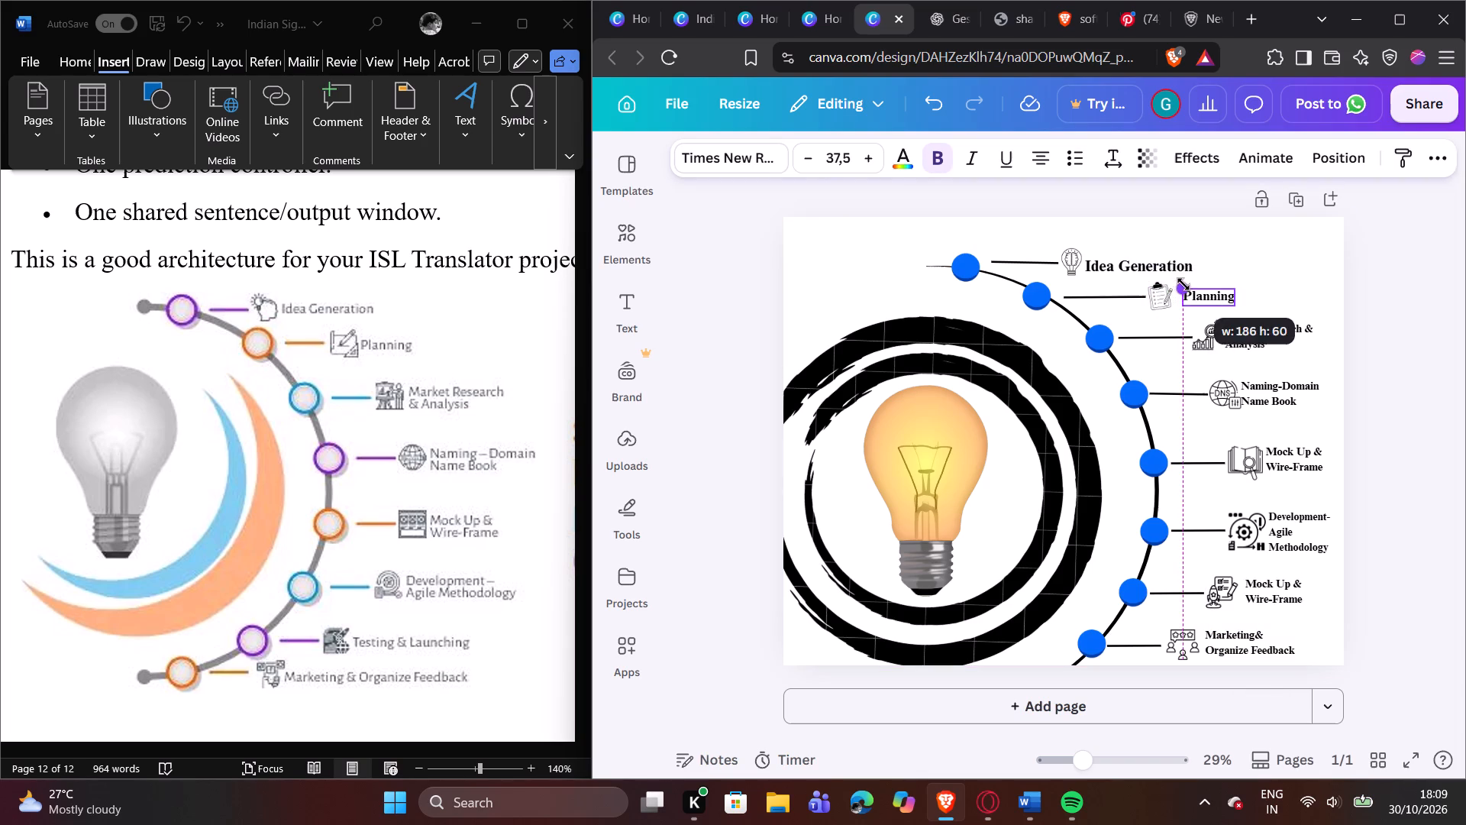
{"action": "left_click", "coordinate": [1288, 286]}
{"action": "left_click", "coordinate": [1219, 296]}
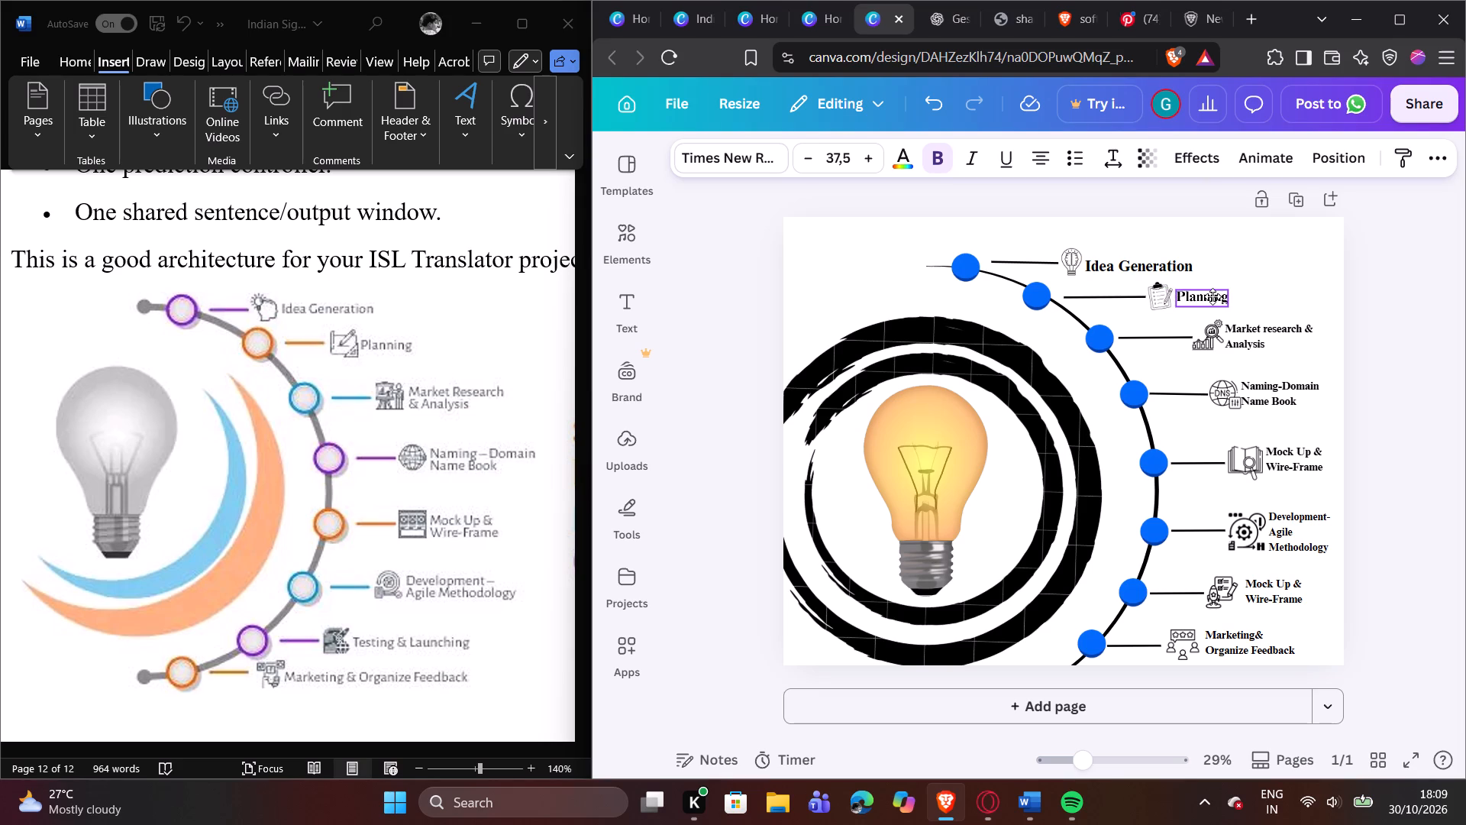
{"action": "left_click", "coordinate": [1281, 262]}
Shrink the "Idea Generation" label to font size 39.1 and place it beside the bulb icon, level with its connector line.
{"action": "left_click", "coordinate": [1170, 267]}
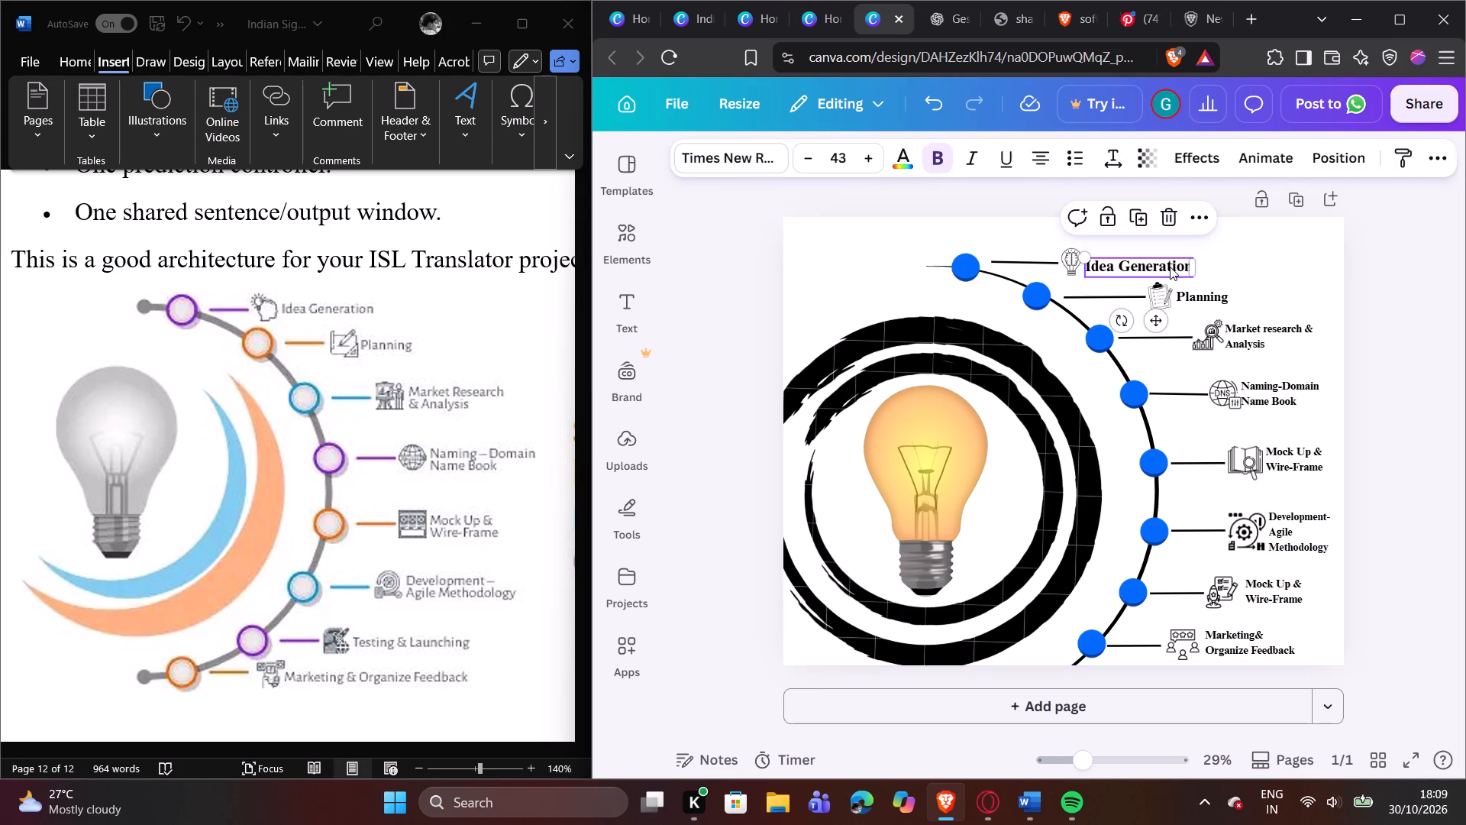
{"action": "left_click_drag", "start_coordinate": [1087, 253], "coordinate": [1096, 257]}
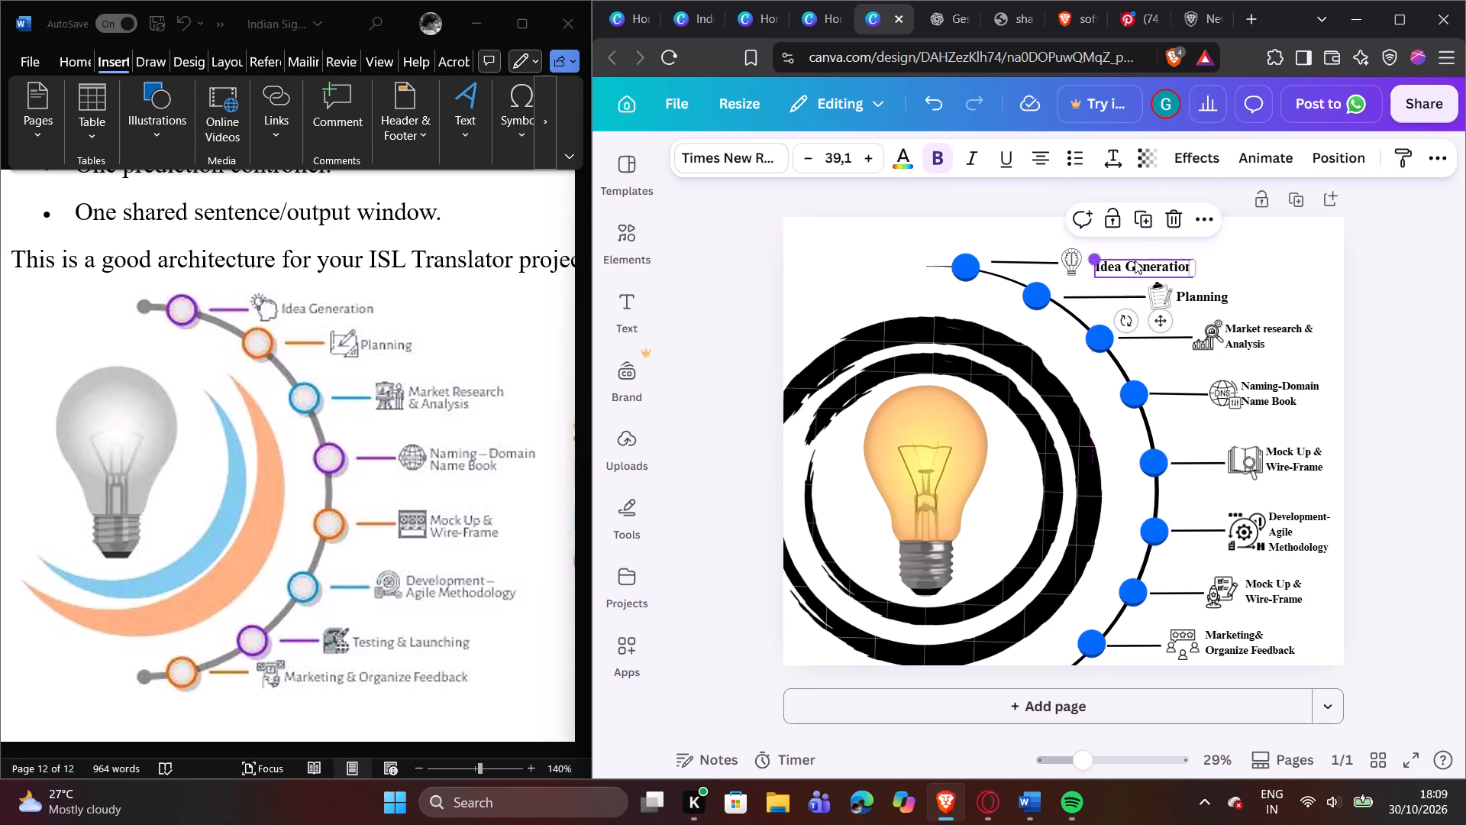
{"action": "left_click", "coordinate": [1258, 270]}
{"action": "left_click_drag", "start_coordinate": [1179, 270], "coordinate": [1167, 264]}
{"action": "left_click", "coordinate": [1261, 270]}
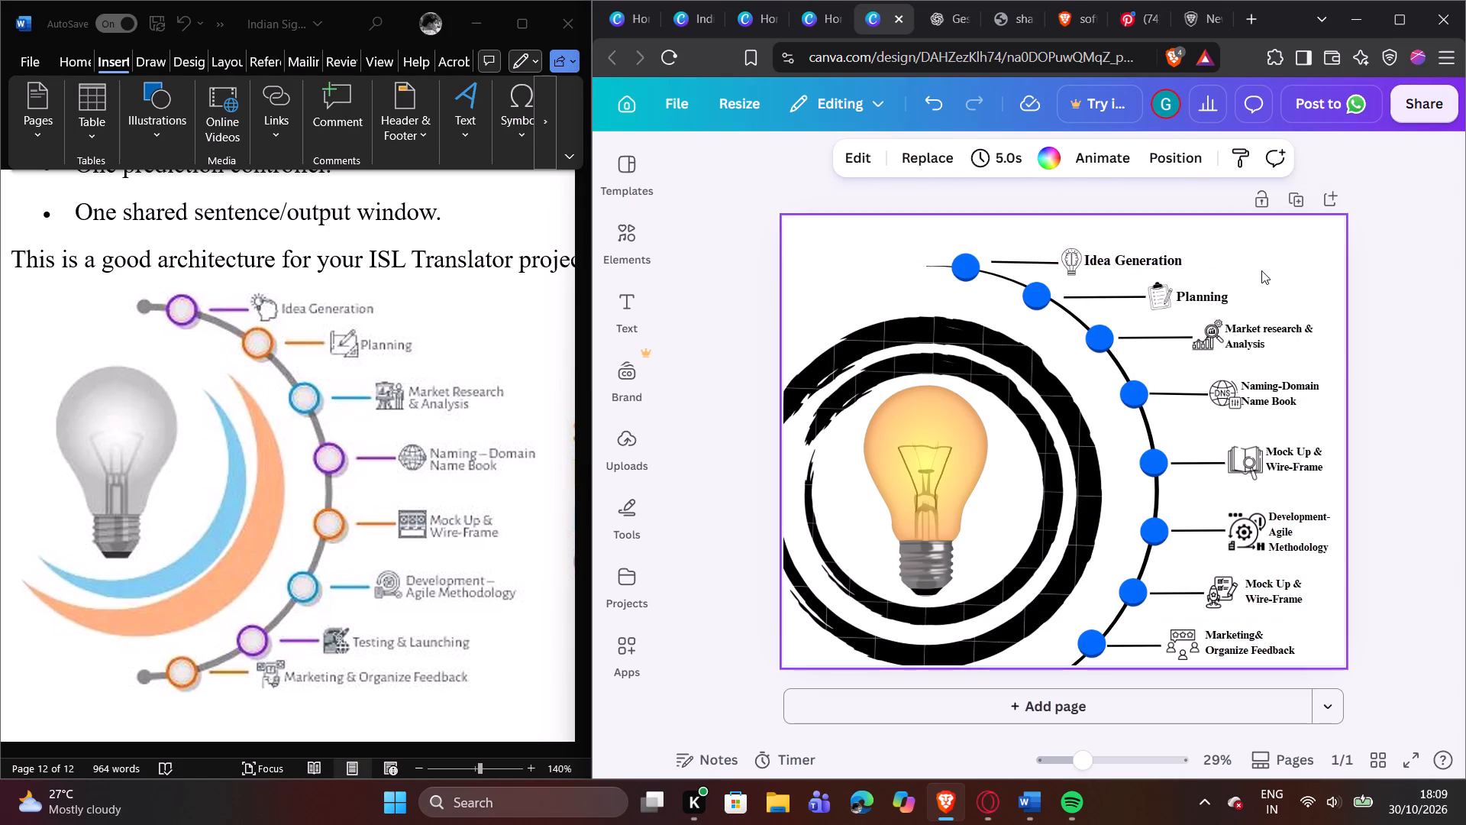
Raise the display brightness to about a quarter of its range.
{"action": "scroll", "coordinate": [980, 158], "scroll_direction": "up", "scroll_amount": 1}
{"action": "left_click", "coordinate": [1331, 811]}
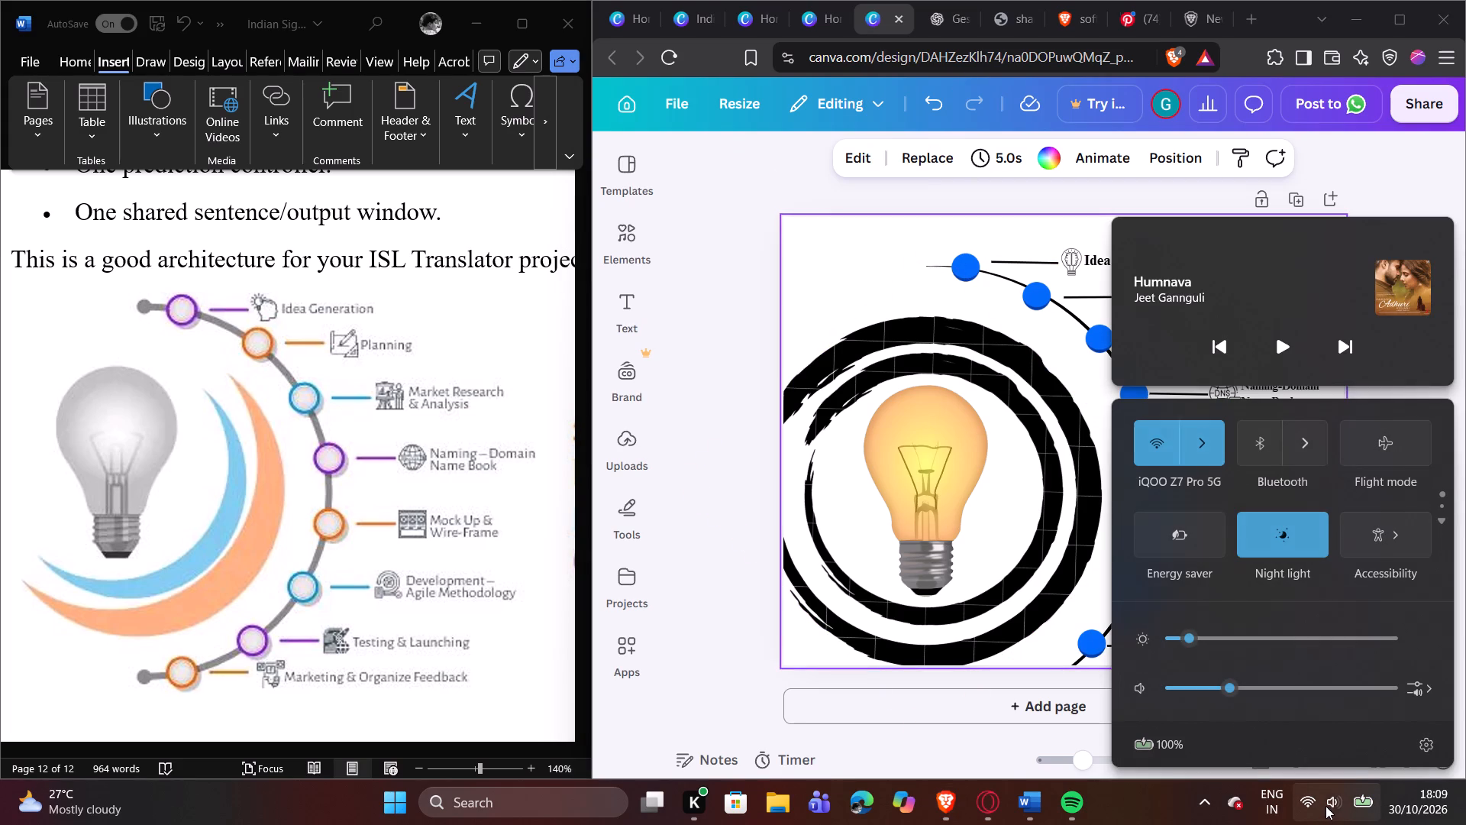
{"action": "left_click", "coordinate": [1226, 641]}
{"action": "left_click", "coordinate": [1339, 807]}
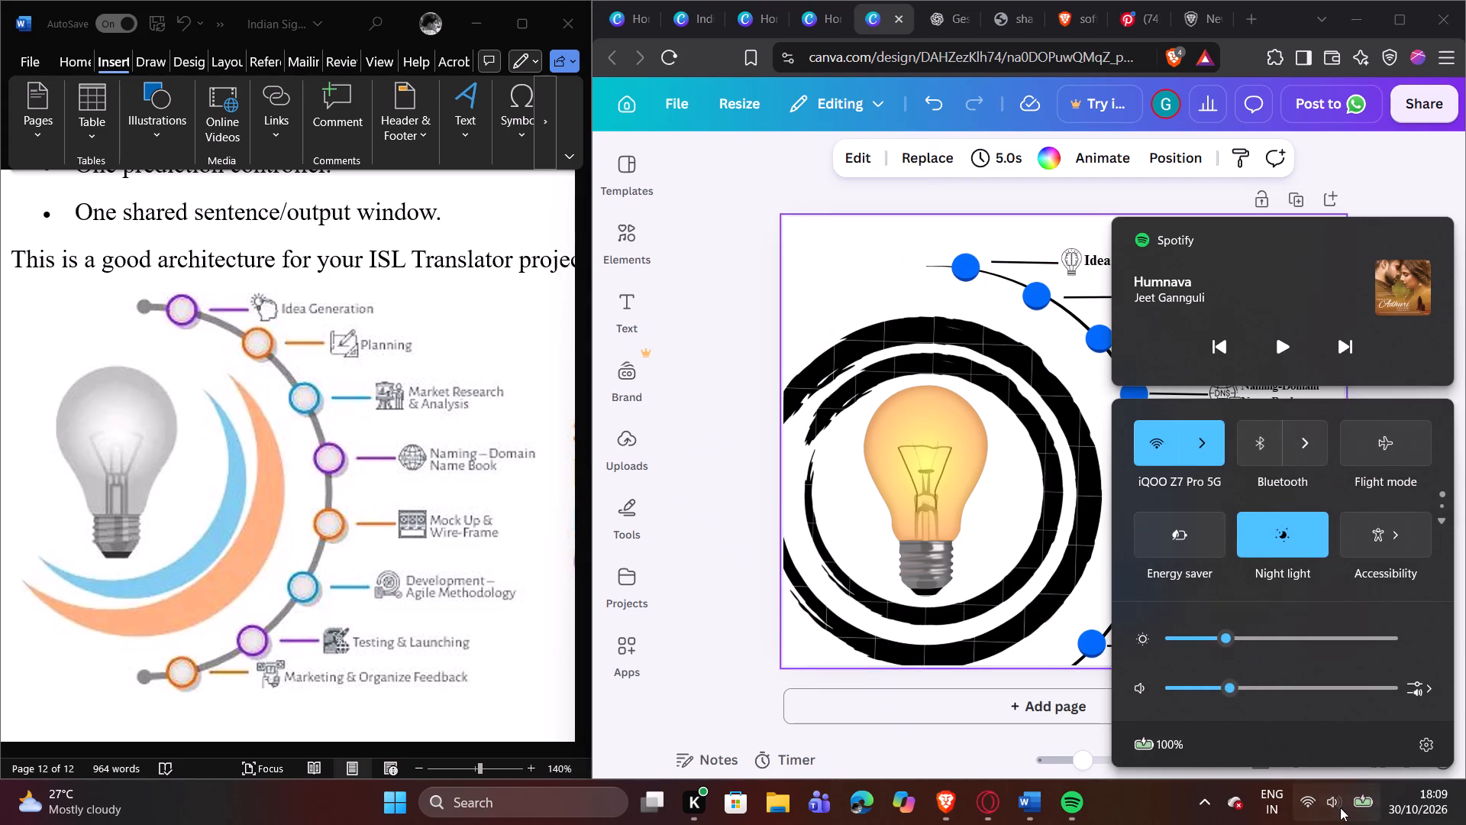
Recolour the "Idea Generation" connector line vivid purple (#9440dd) from the default solid colours.
{"action": "left_click", "coordinate": [1003, 257]}
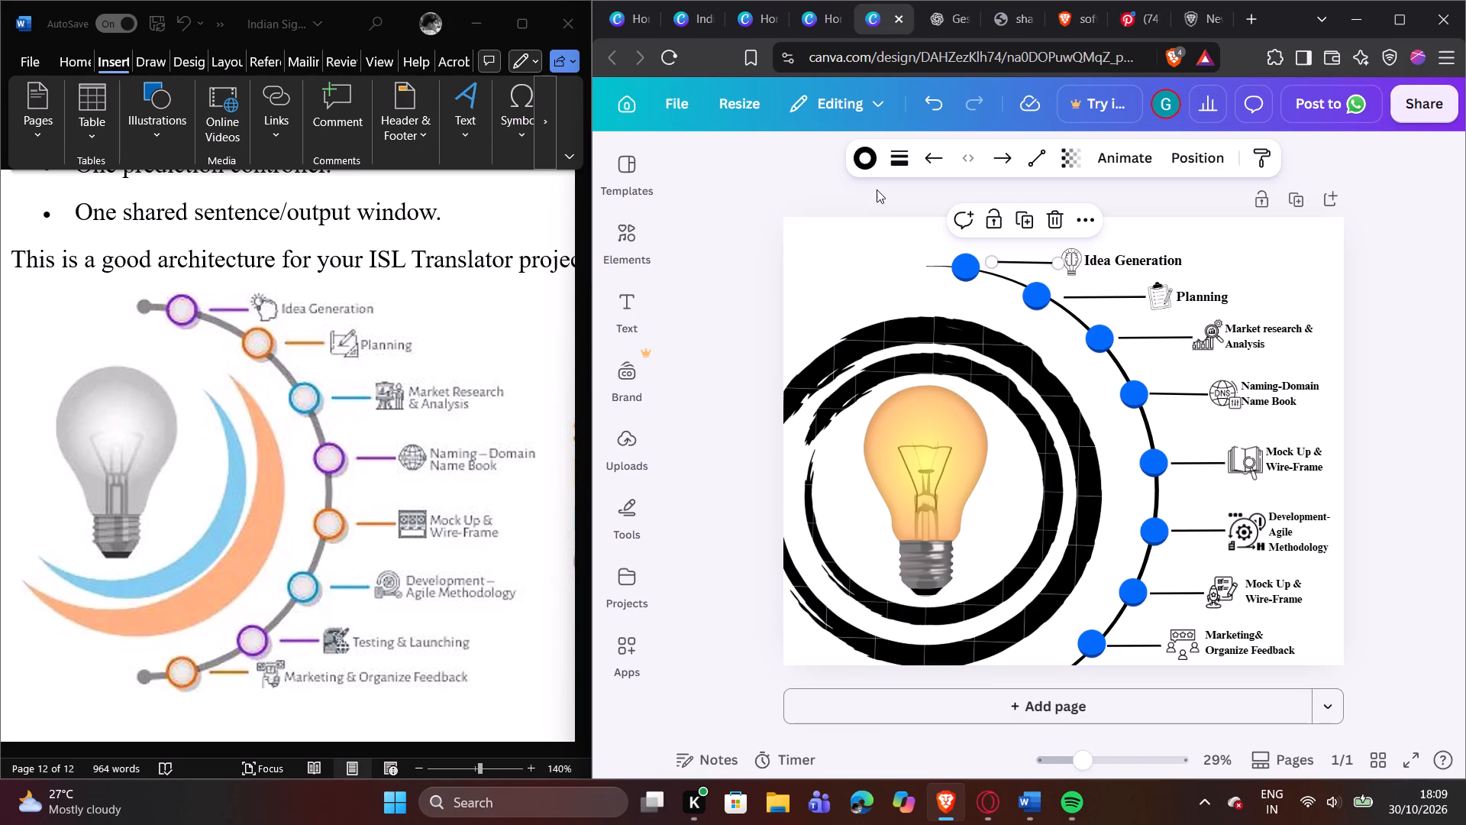
{"action": "left_click", "coordinate": [857, 152]}
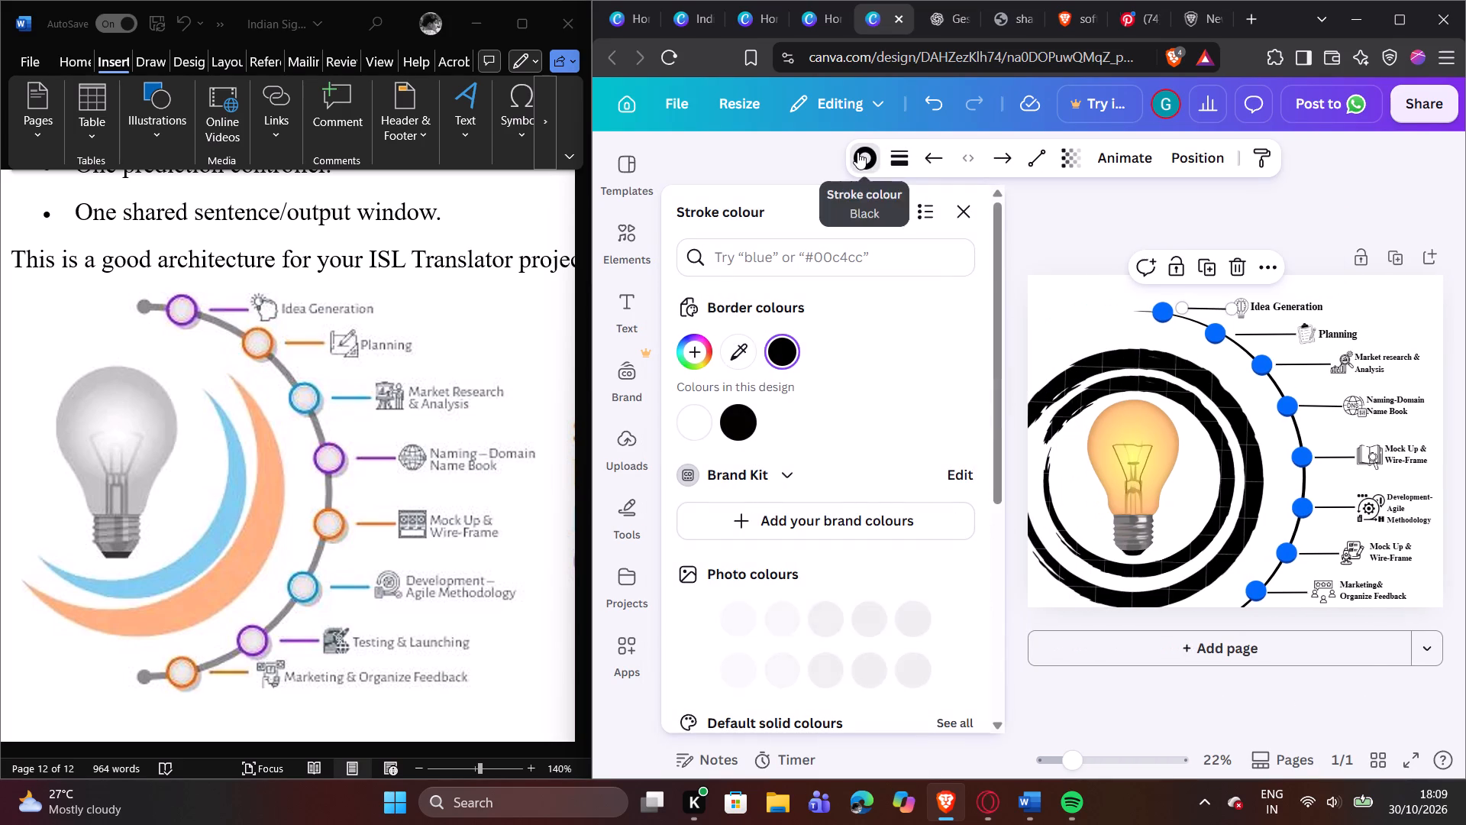
{"action": "scroll", "coordinate": [911, 520], "scroll_direction": "down", "scroll_amount": 3}
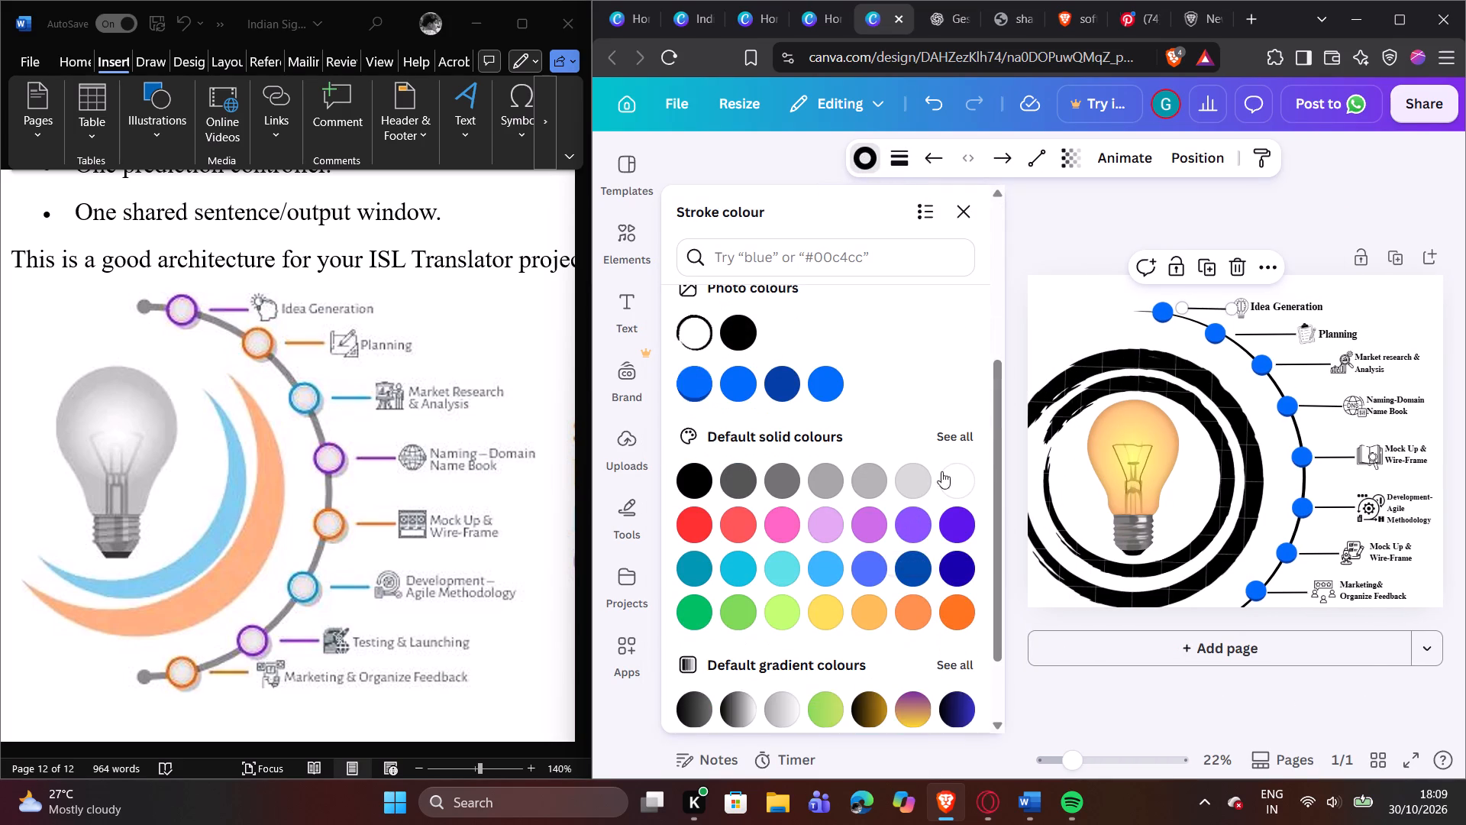
{"action": "left_click", "coordinate": [960, 434]}
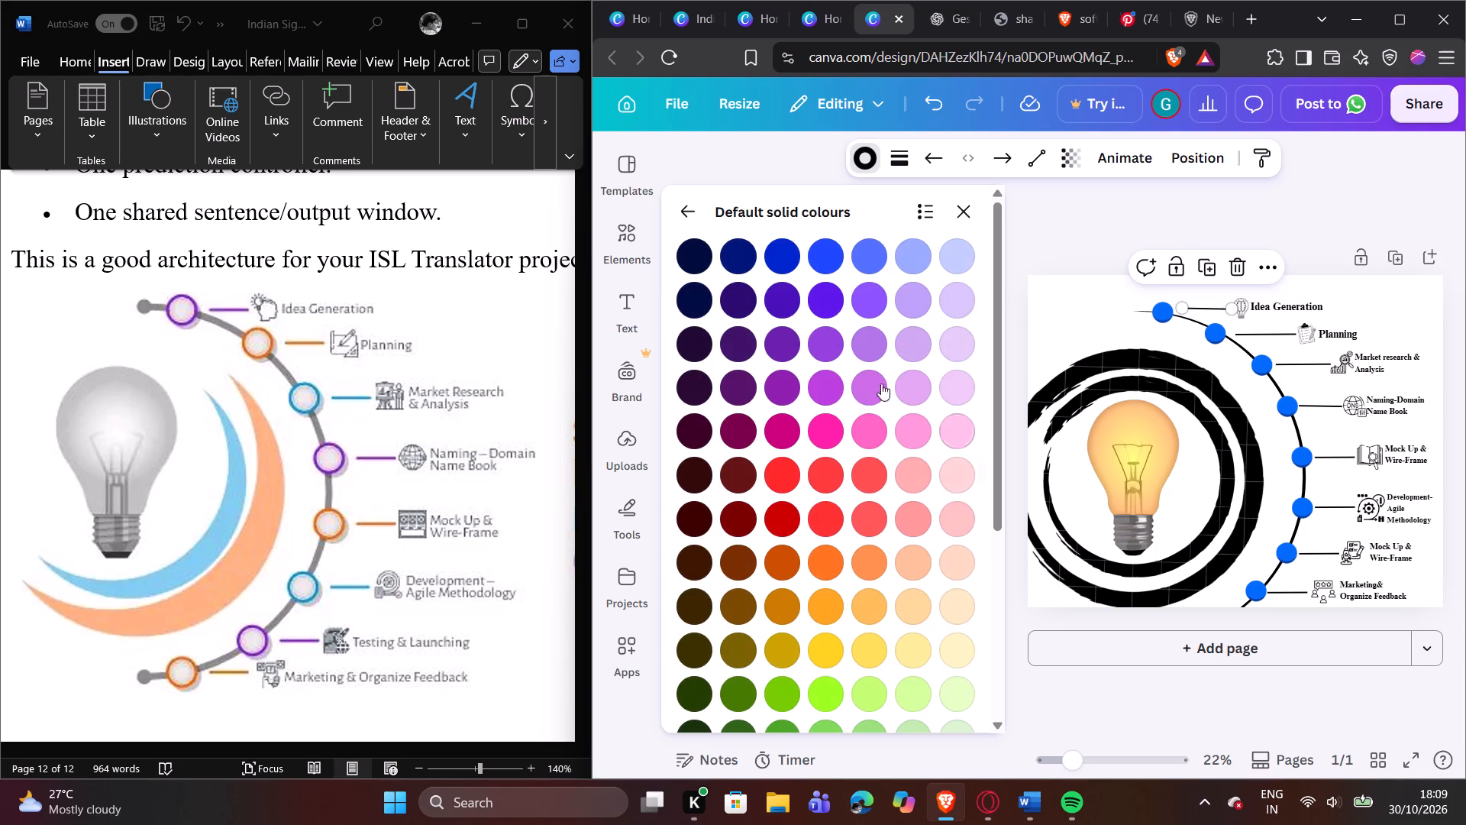
{"action": "left_click", "coordinate": [812, 342]}
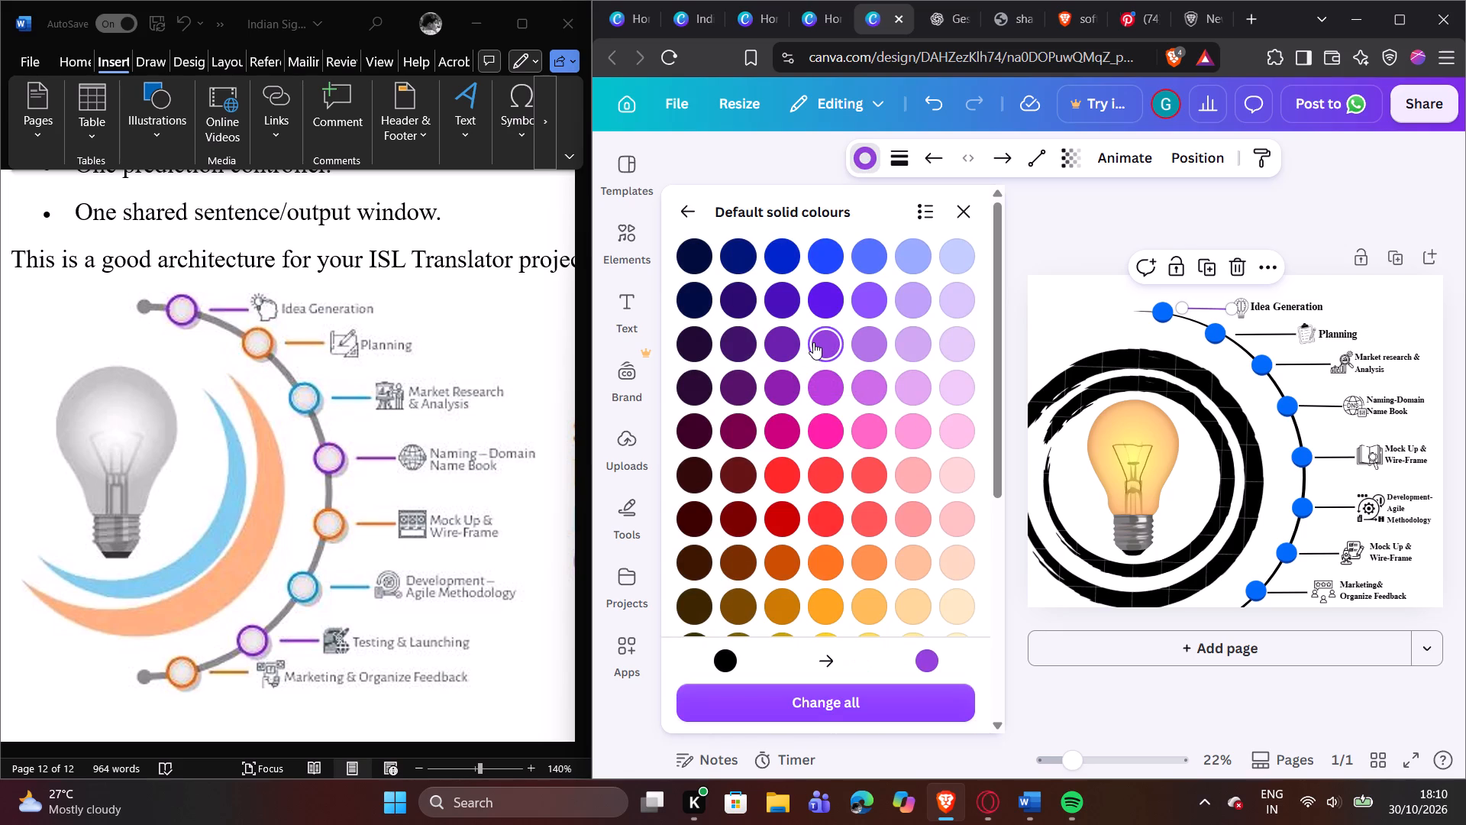
{"action": "left_click", "coordinate": [1103, 299]}
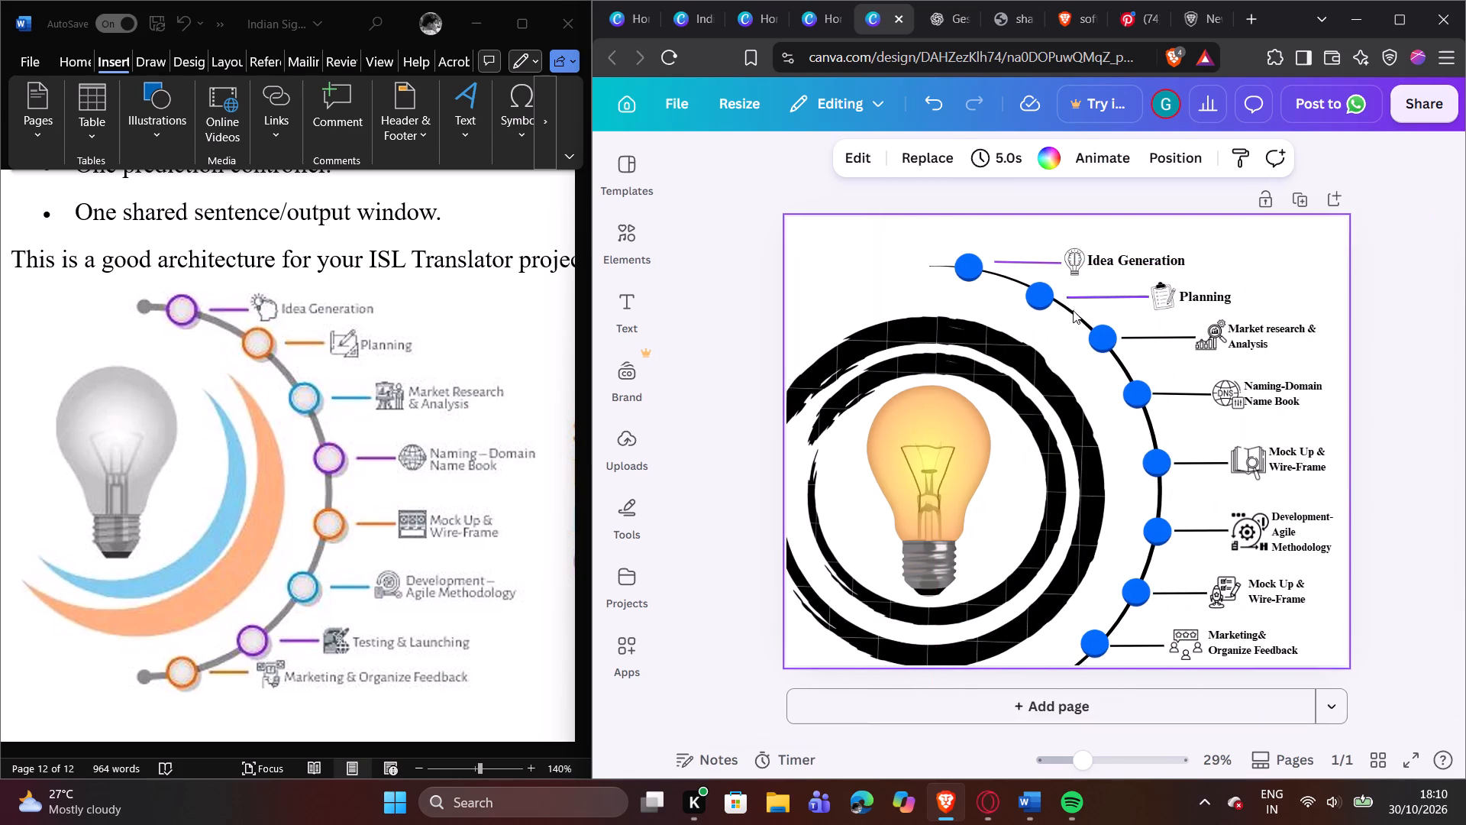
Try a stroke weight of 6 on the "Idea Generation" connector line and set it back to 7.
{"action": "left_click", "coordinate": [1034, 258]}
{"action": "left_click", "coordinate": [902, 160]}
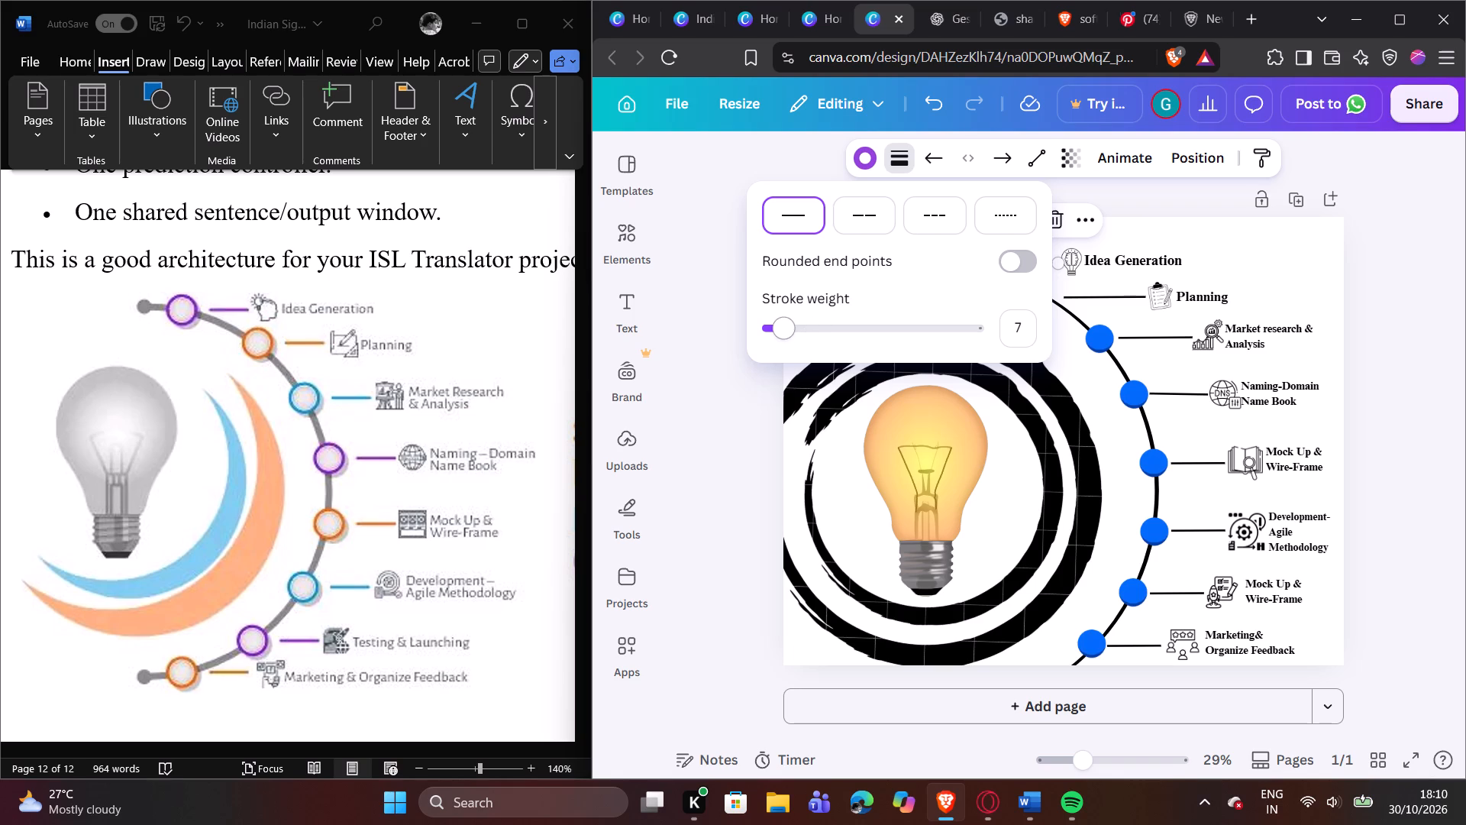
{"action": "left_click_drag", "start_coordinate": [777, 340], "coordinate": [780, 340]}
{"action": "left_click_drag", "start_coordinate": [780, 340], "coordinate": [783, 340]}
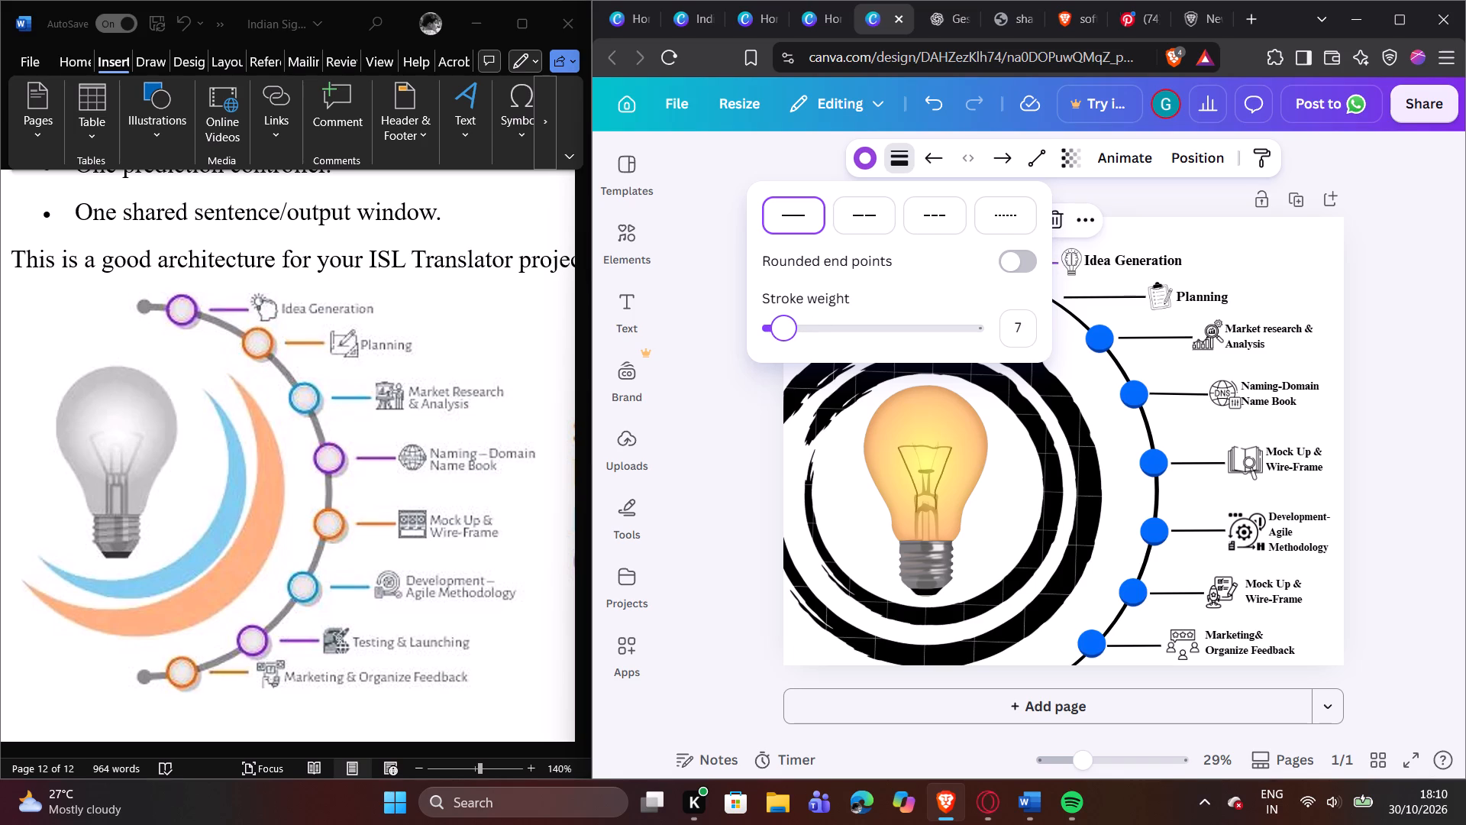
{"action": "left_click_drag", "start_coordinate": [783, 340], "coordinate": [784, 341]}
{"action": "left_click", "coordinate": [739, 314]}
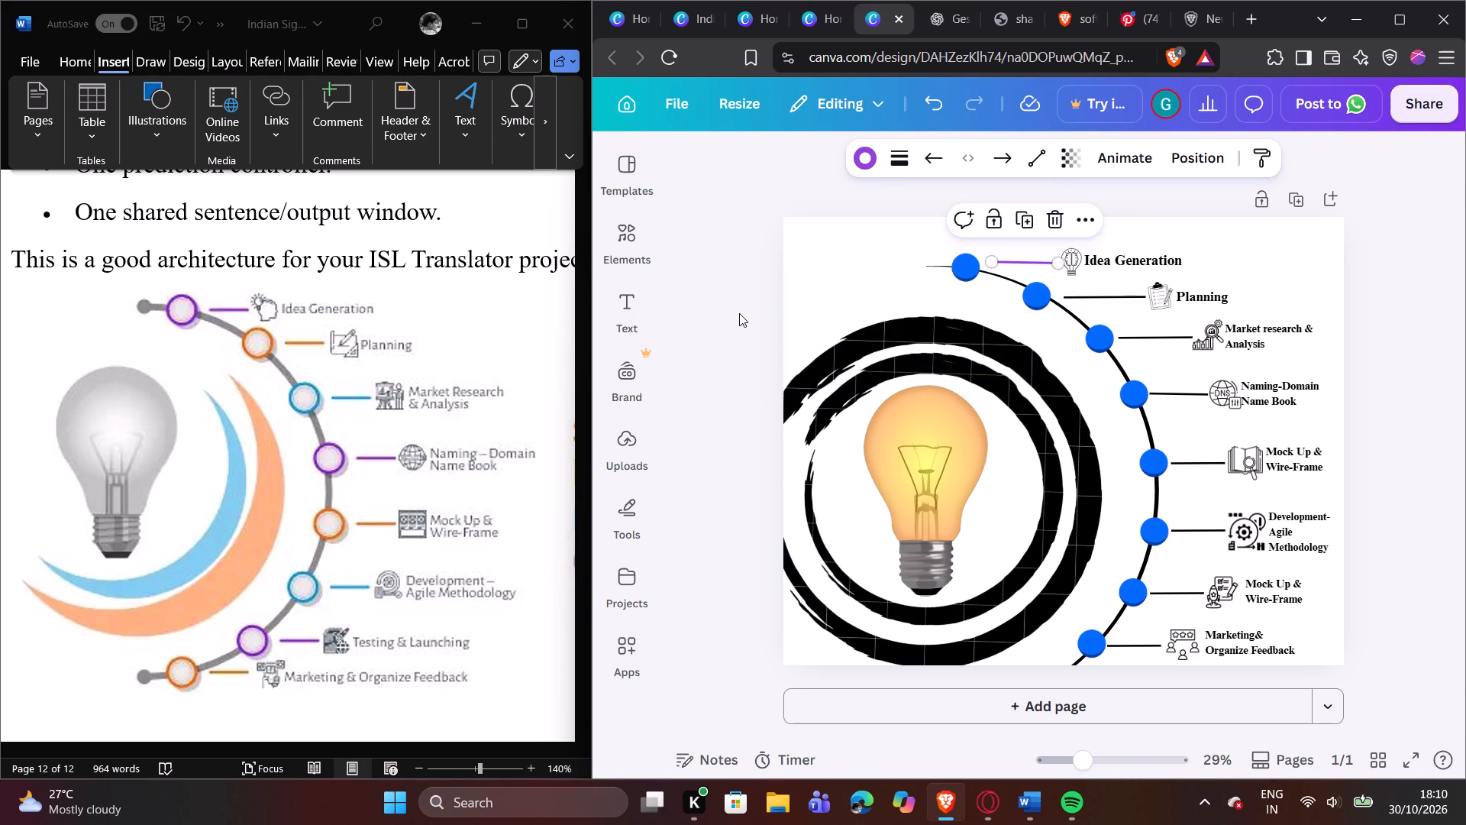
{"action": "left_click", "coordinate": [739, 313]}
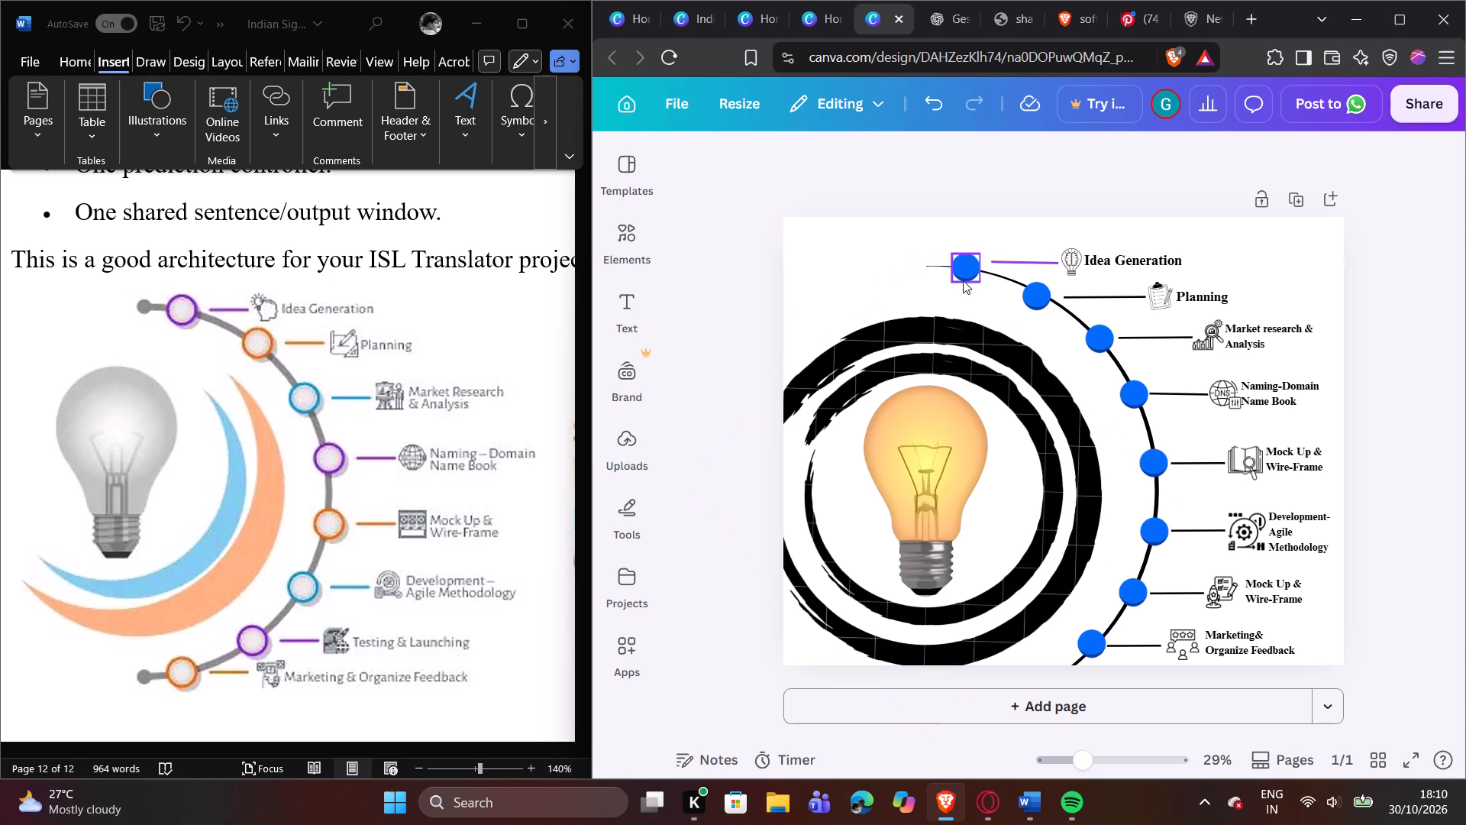
Recolour the "Idea Generation" circle on the arc vivid purple (#9440dd) to match its connector line.
{"action": "left_click", "coordinate": [1004, 263]}
{"action": "left_click", "coordinate": [976, 263]}
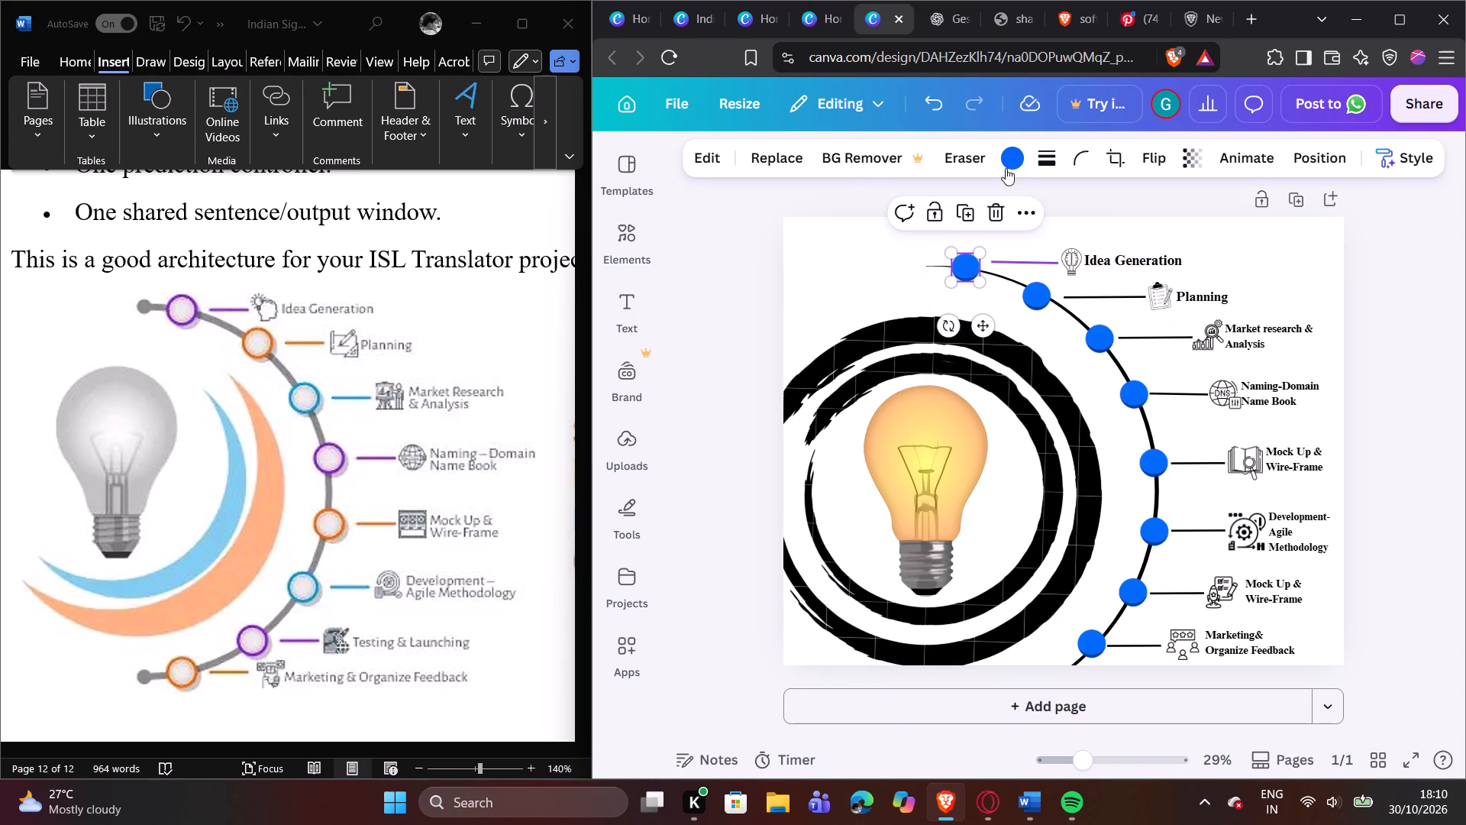
{"action": "left_click", "coordinate": [1020, 158]}
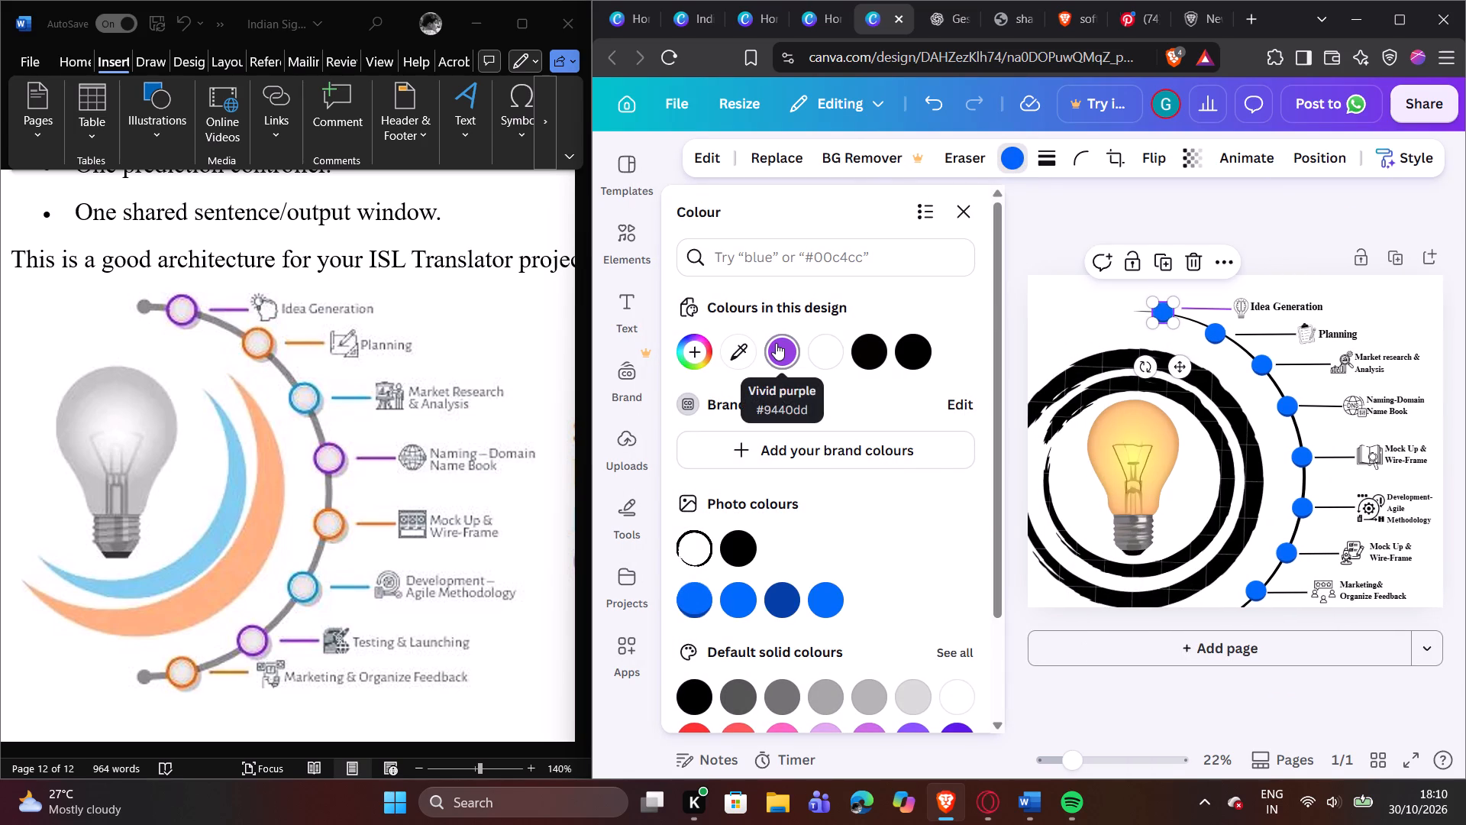
{"action": "left_click", "coordinate": [776, 343]}
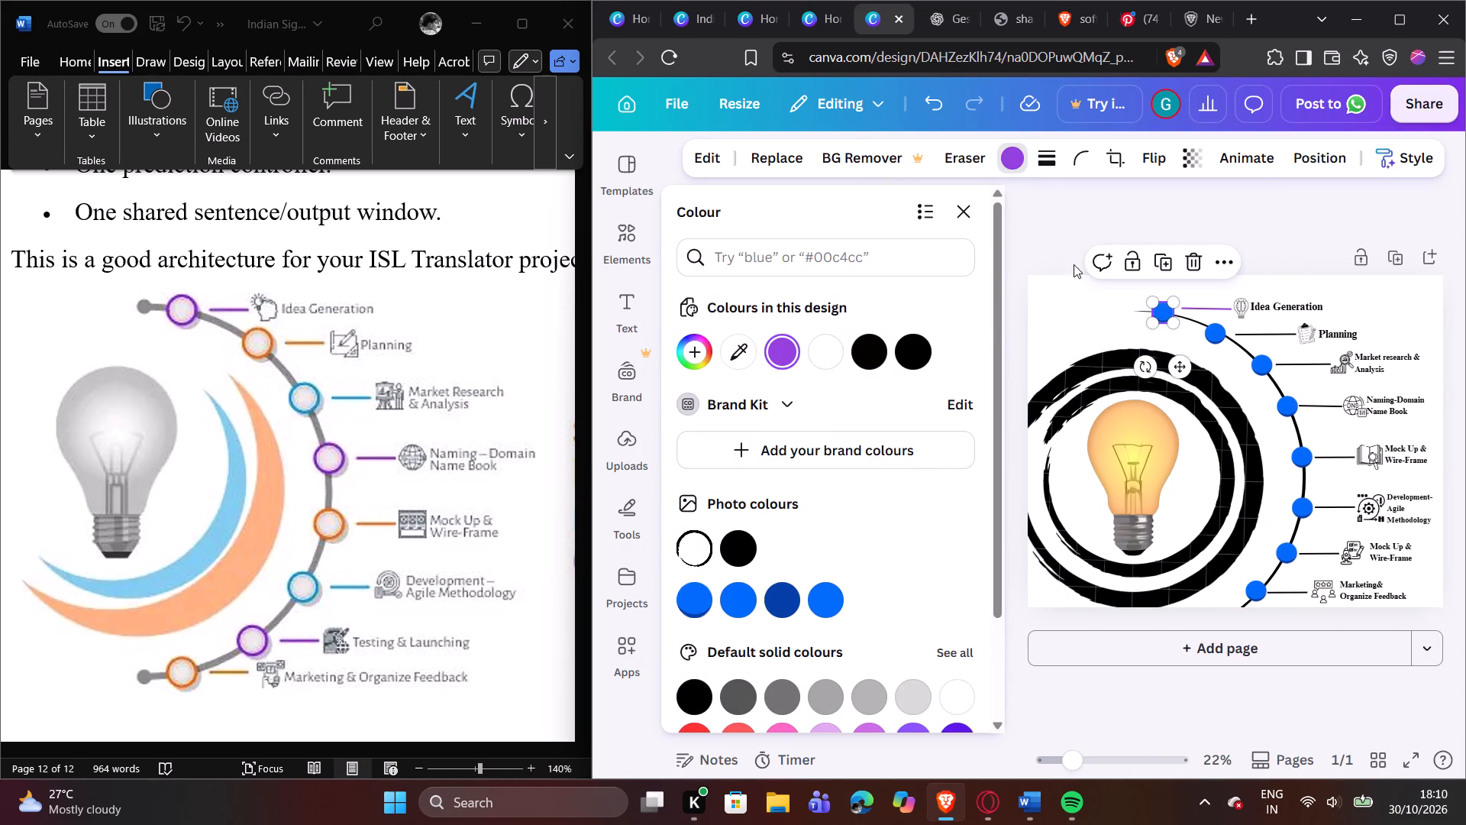
{"action": "left_click", "coordinate": [1074, 249]}
{"action": "left_click", "coordinate": [1067, 232]}
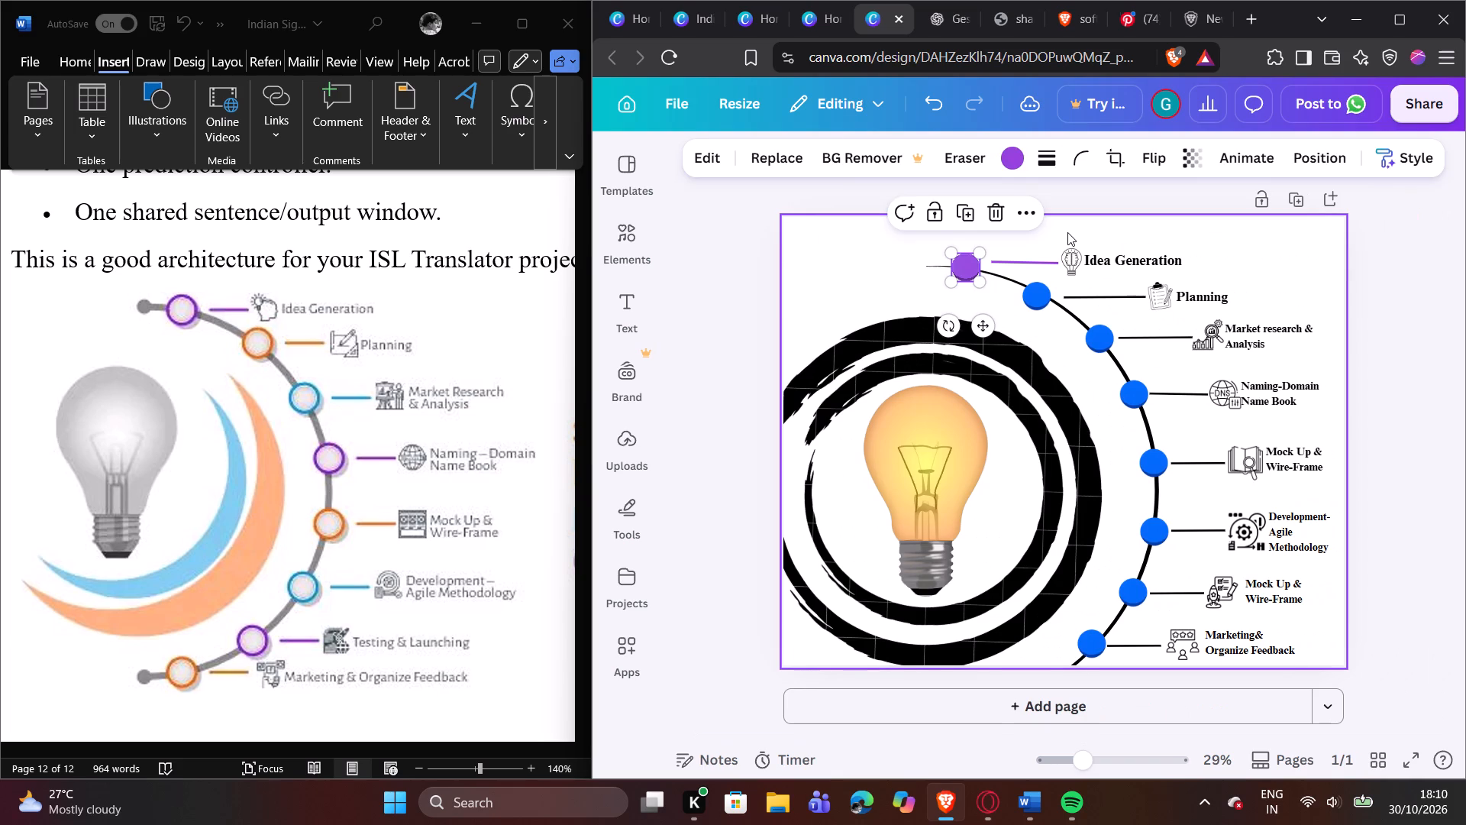
Recolour the "Planning" circle on the arc orange from the default solid colours.
{"action": "left_click", "coordinate": [1035, 303]}
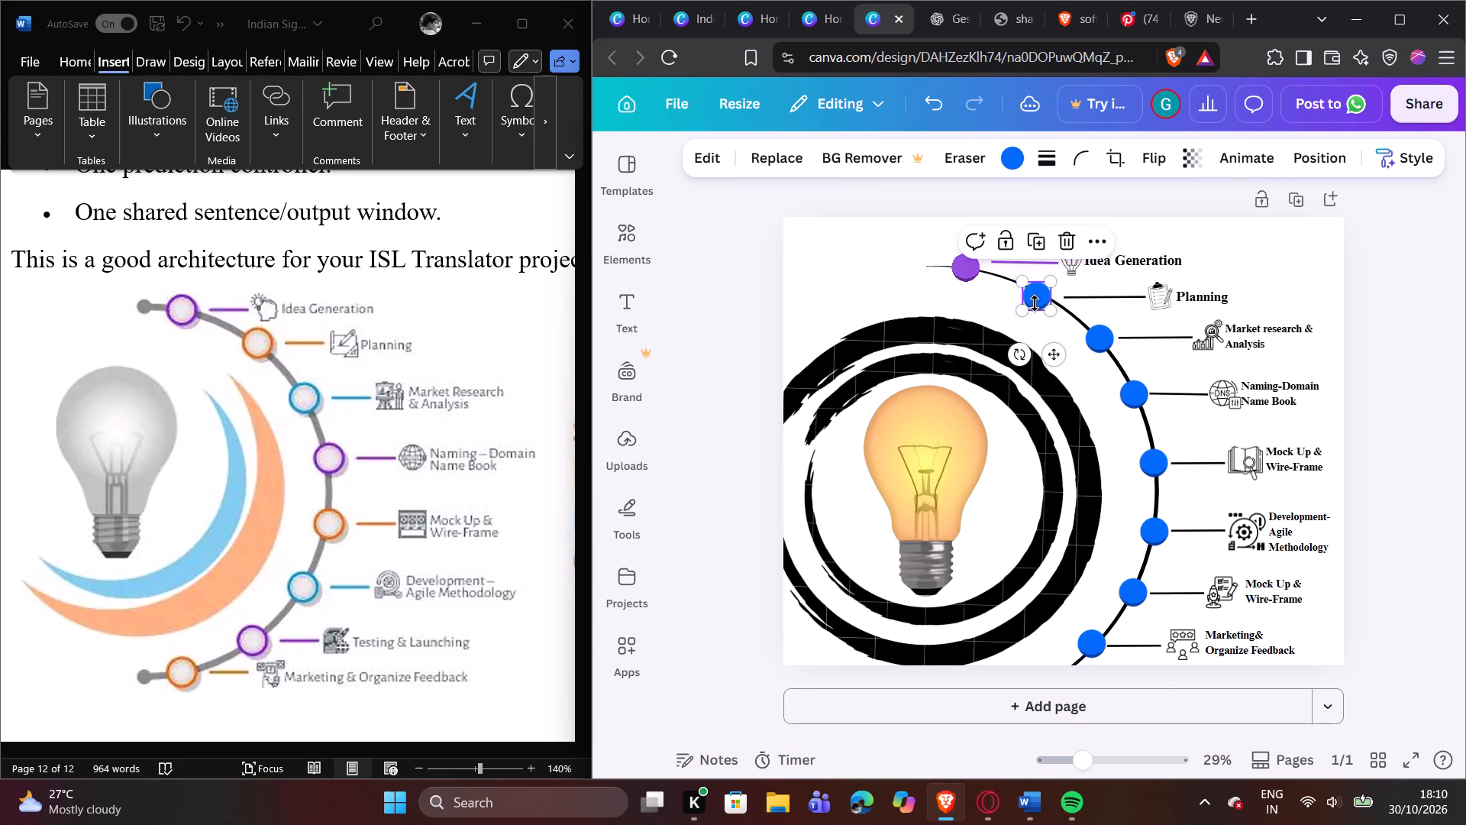
{"action": "left_click", "coordinate": [1006, 159]}
{"action": "scroll", "coordinate": [892, 474], "scroll_direction": "down", "scroll_amount": 3}
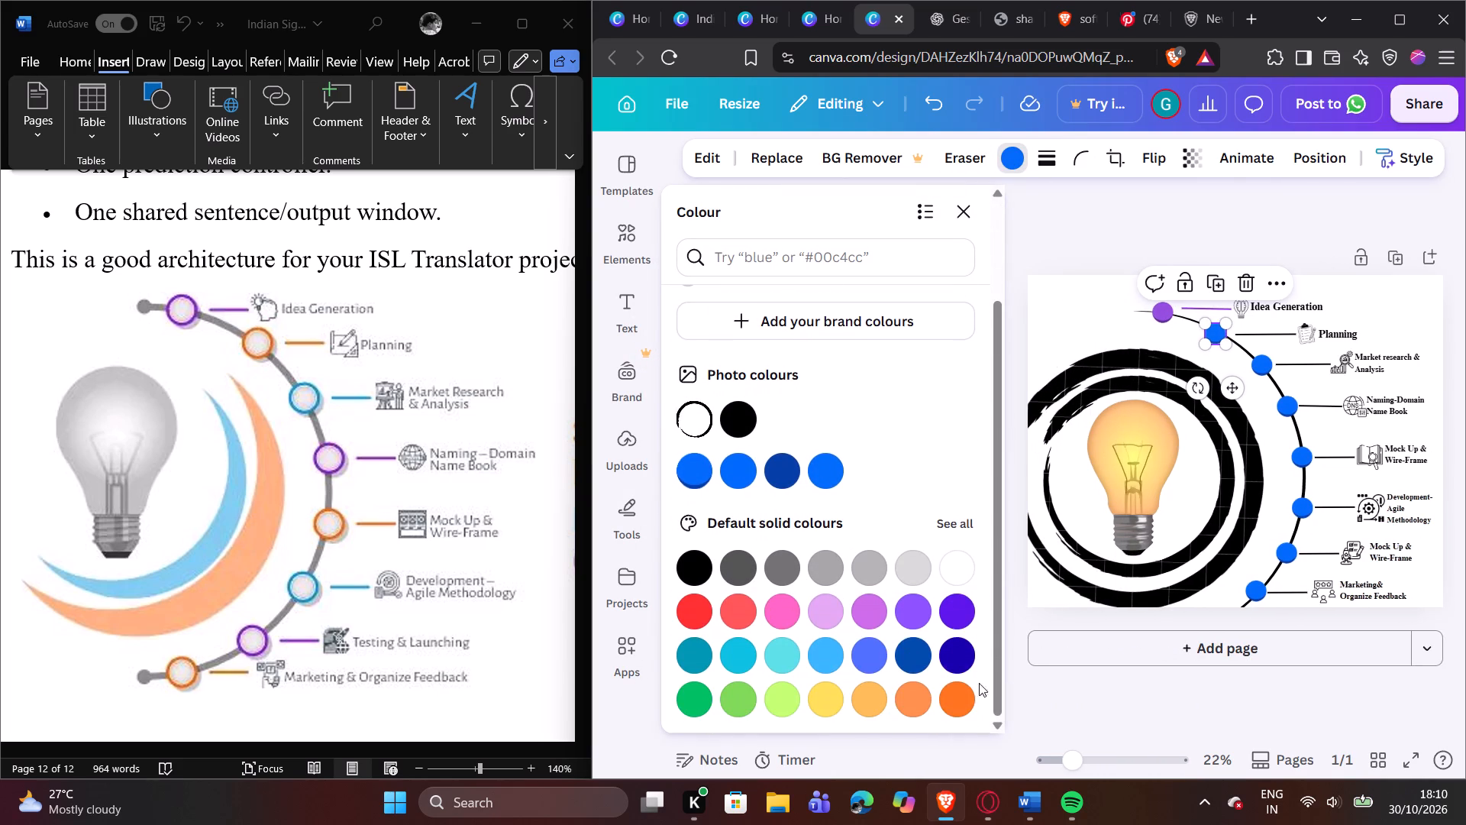
{"action": "left_click", "coordinate": [965, 690]}
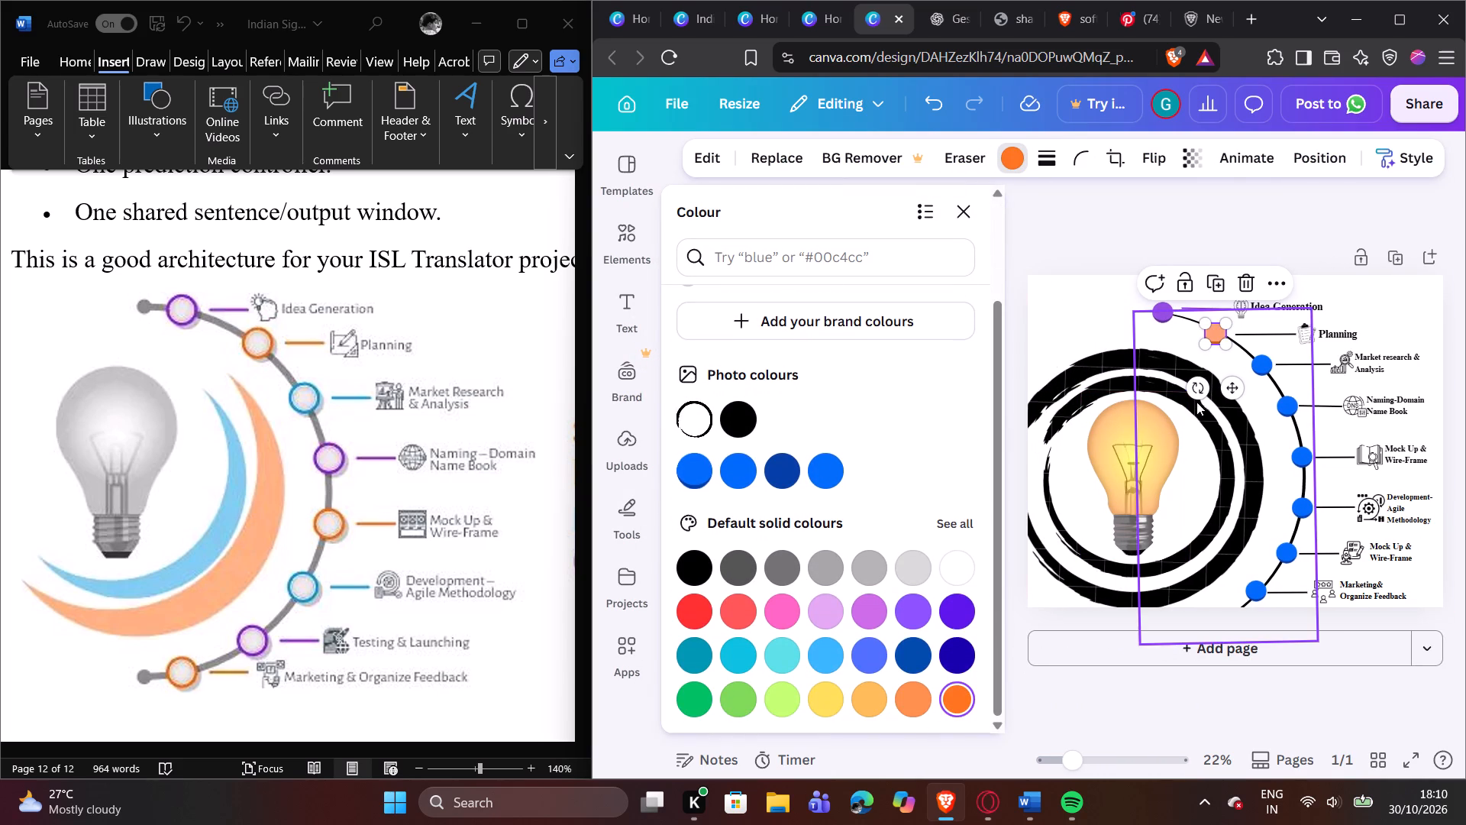
Recolour the "Planning" connector line orange from the default solid colours to match its circle.
{"action": "left_click", "coordinate": [1261, 331]}
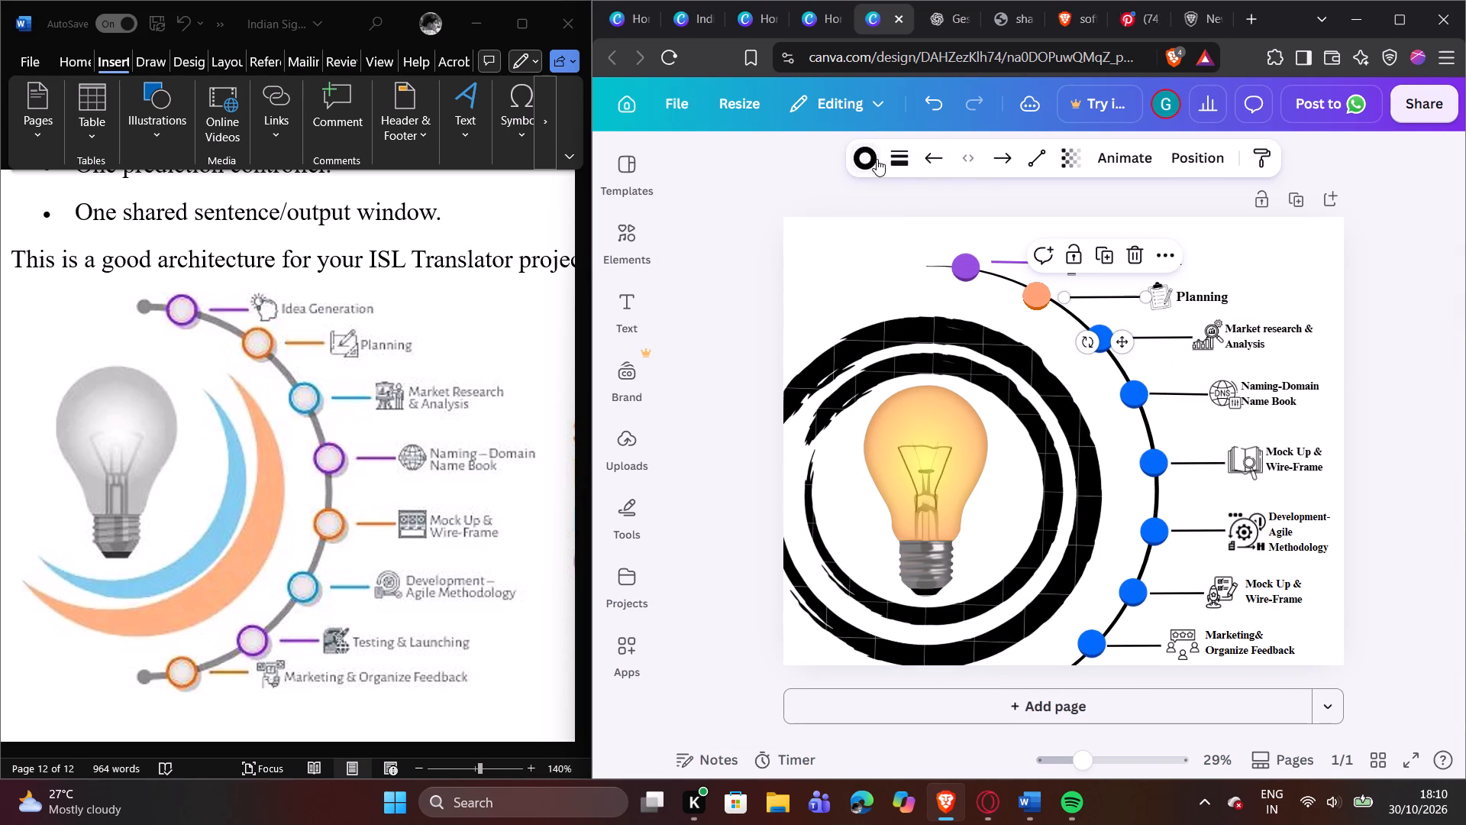
{"action": "left_click", "coordinate": [873, 156]}
{"action": "scroll", "coordinate": [893, 624], "scroll_direction": "down", "scroll_amount": 2}
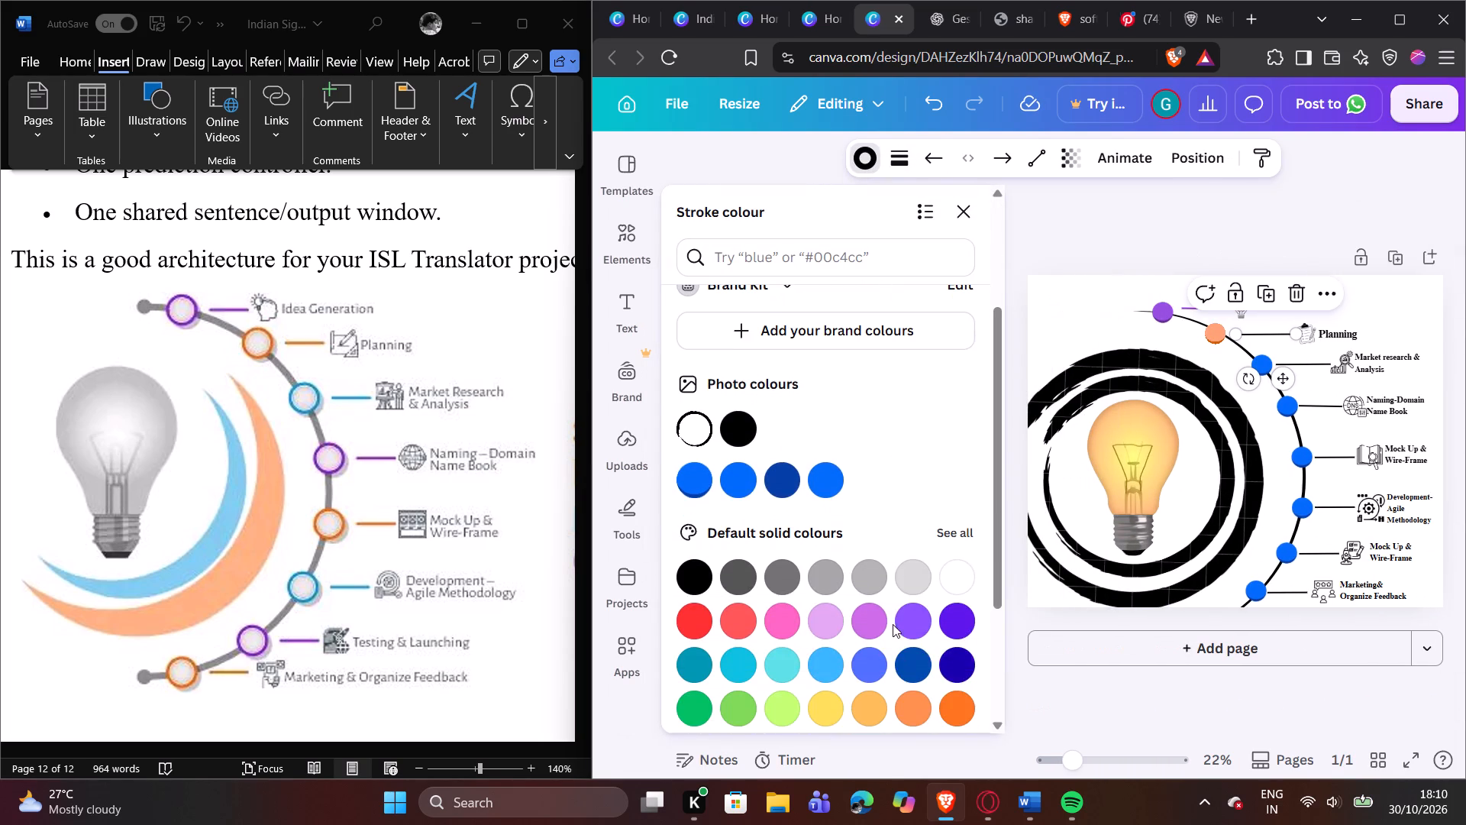
{"action": "left_click", "coordinate": [954, 704]}
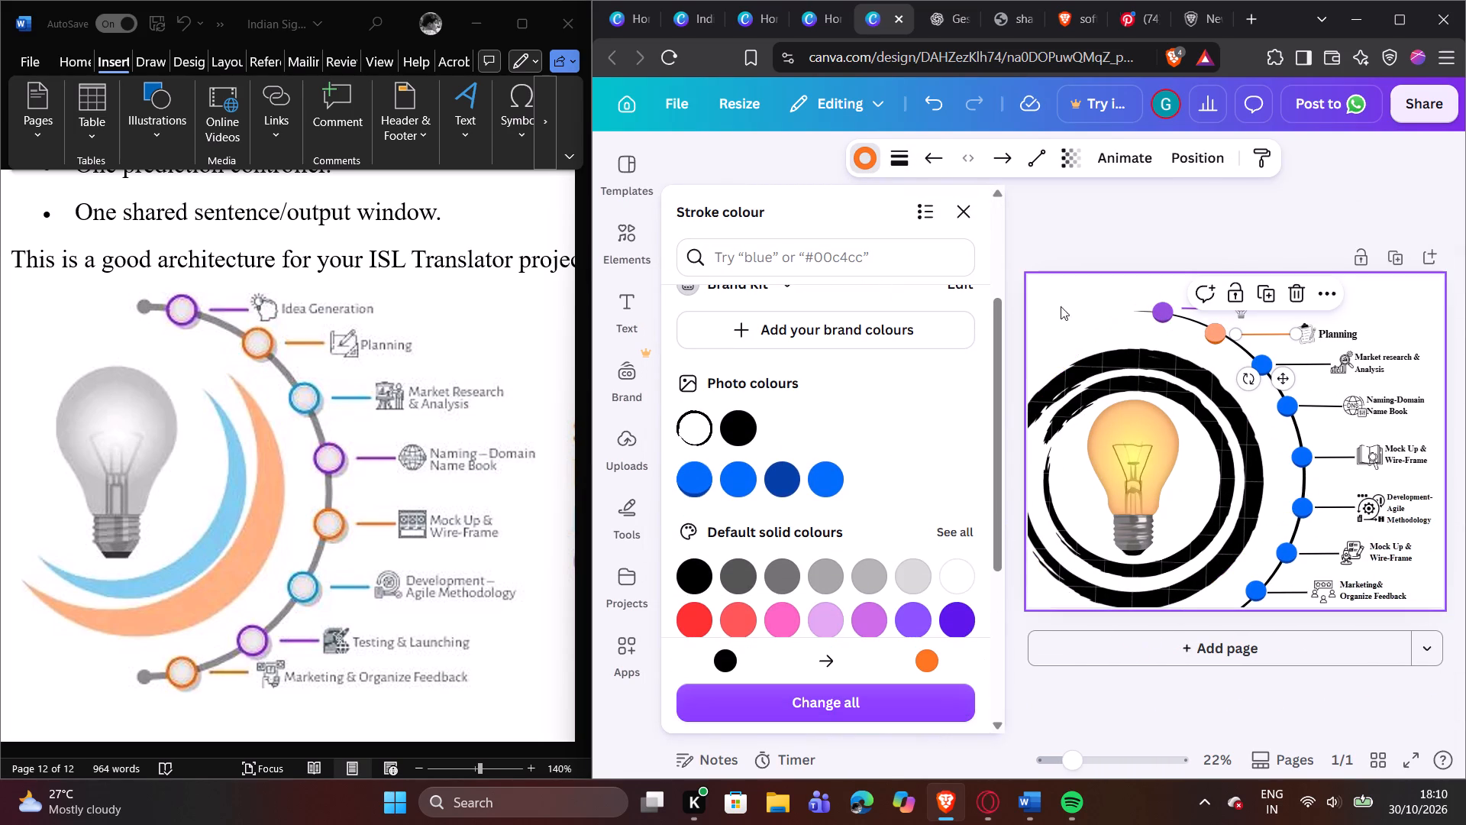
{"action": "double_click", "coordinate": [1056, 306]}
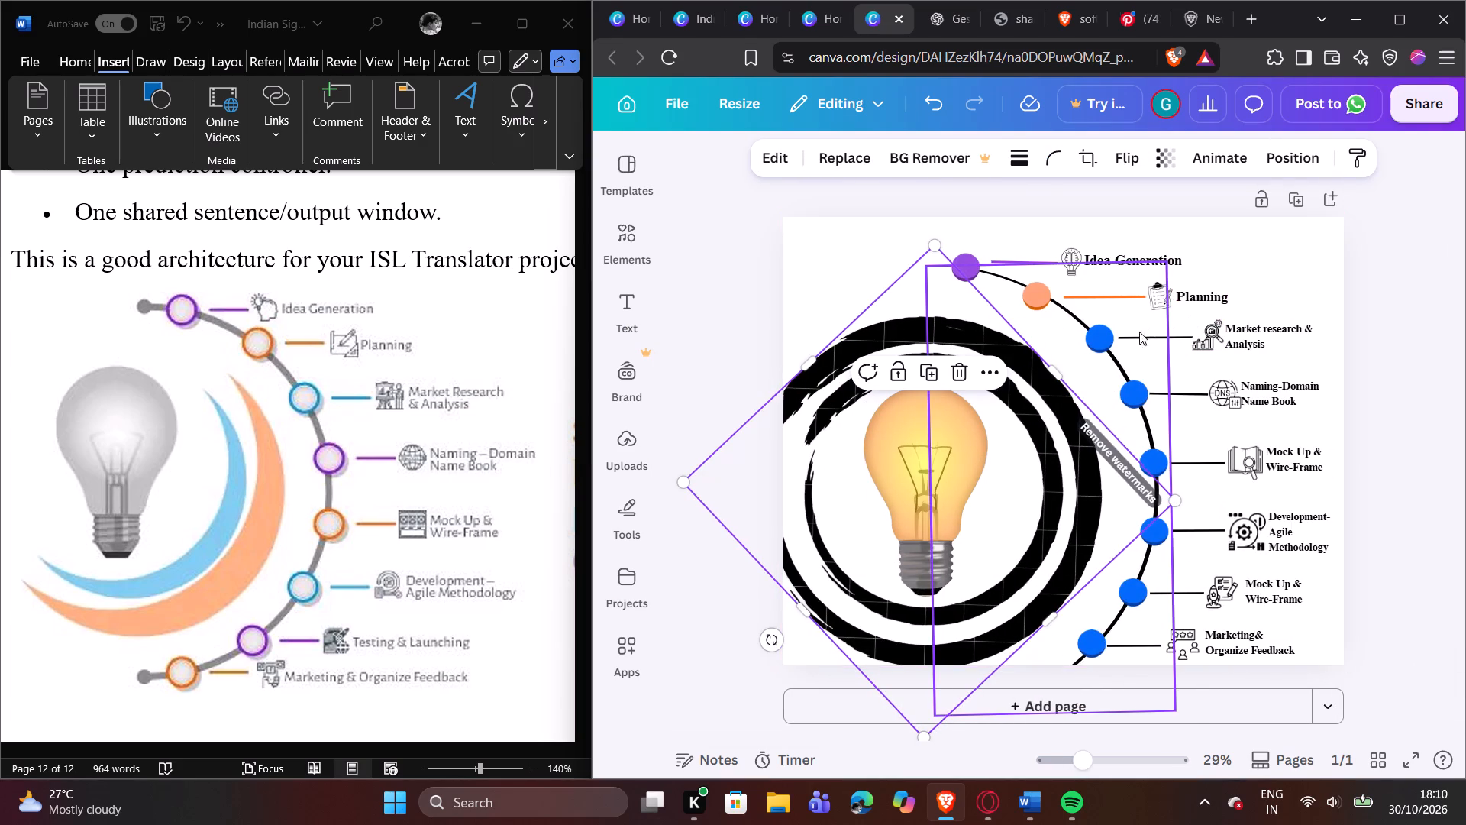
Recolour the "Market research & Analysis" circle on the arc light blue from the default solid colours.
{"action": "left_click", "coordinate": [1087, 341]}
{"action": "left_click", "coordinate": [1008, 153]}
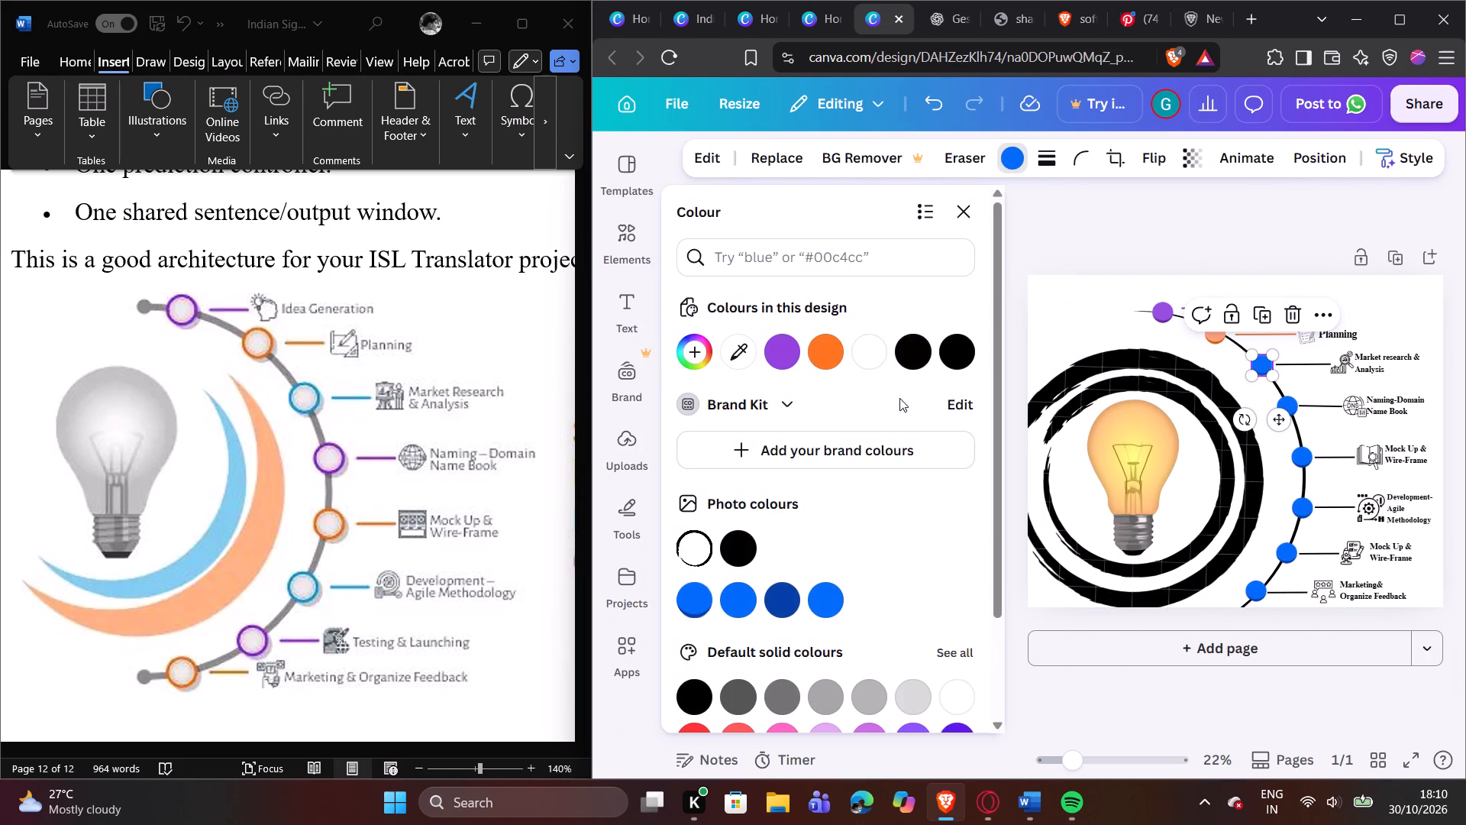
{"action": "left_click", "coordinate": [822, 597]}
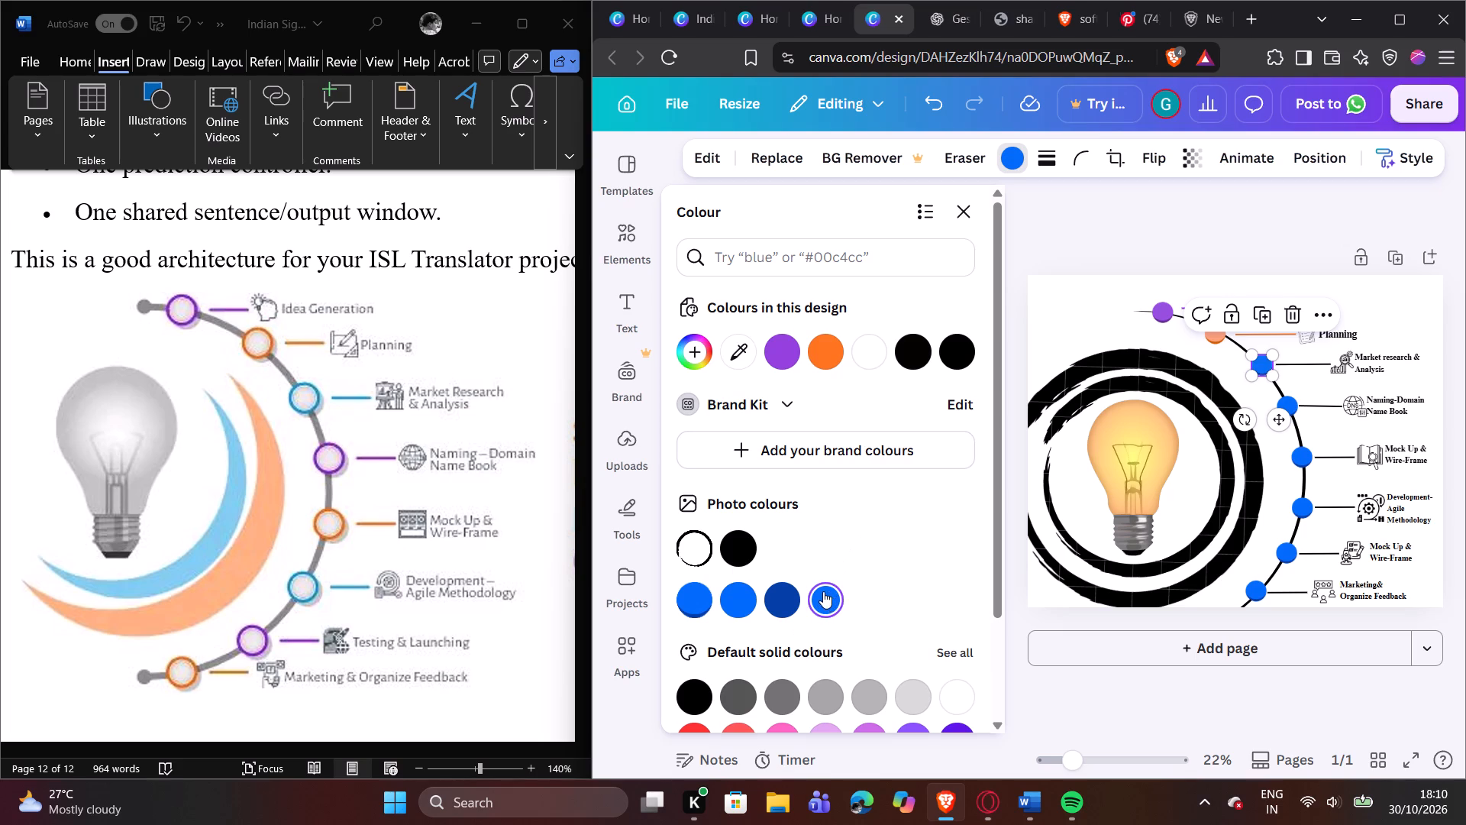
{"action": "scroll", "coordinate": [823, 588], "scroll_direction": "down", "scroll_amount": 3}
{"action": "left_click", "coordinate": [817, 650]}
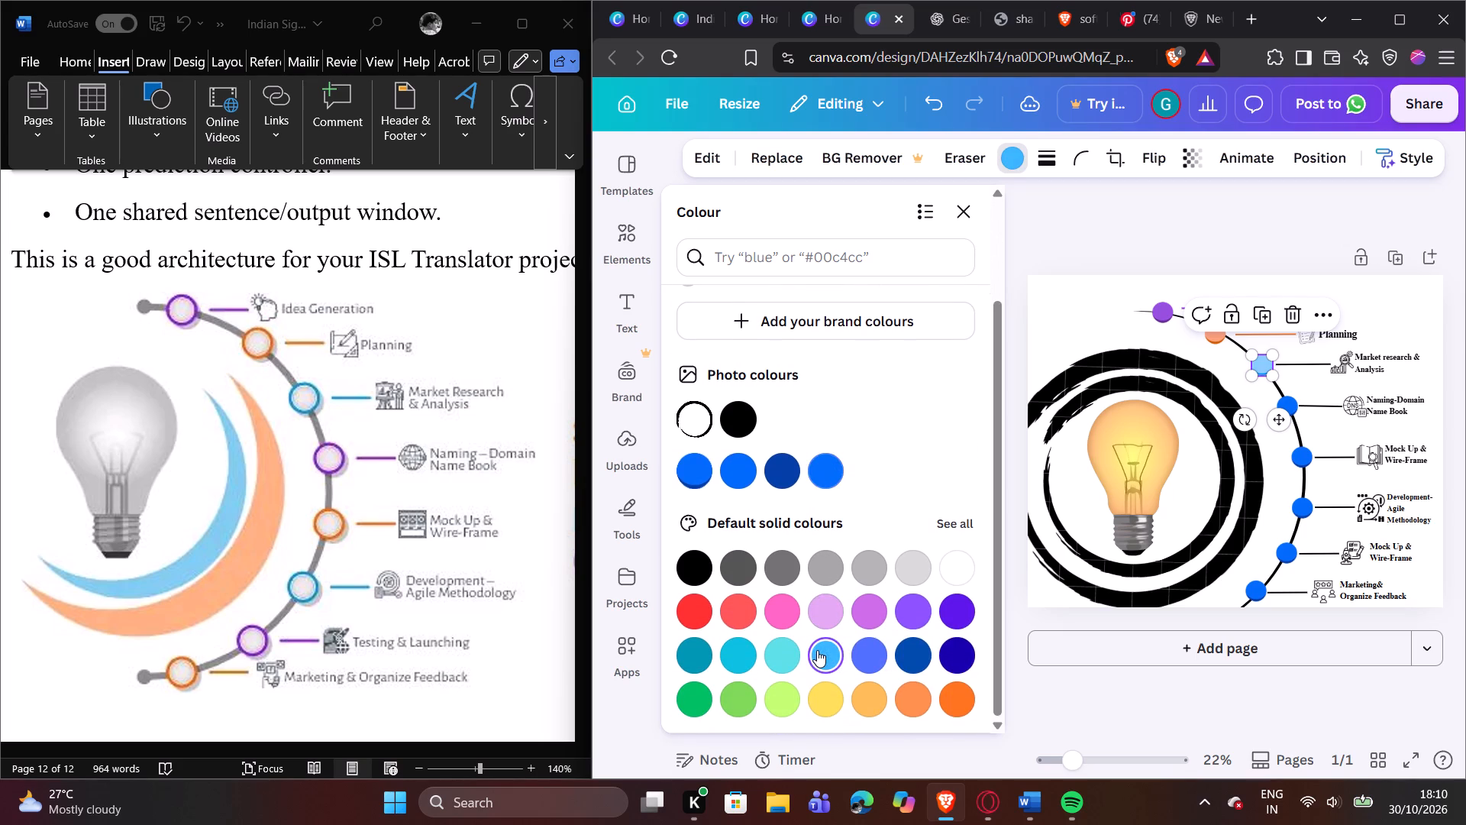
{"action": "left_click", "coordinate": [1073, 310]}
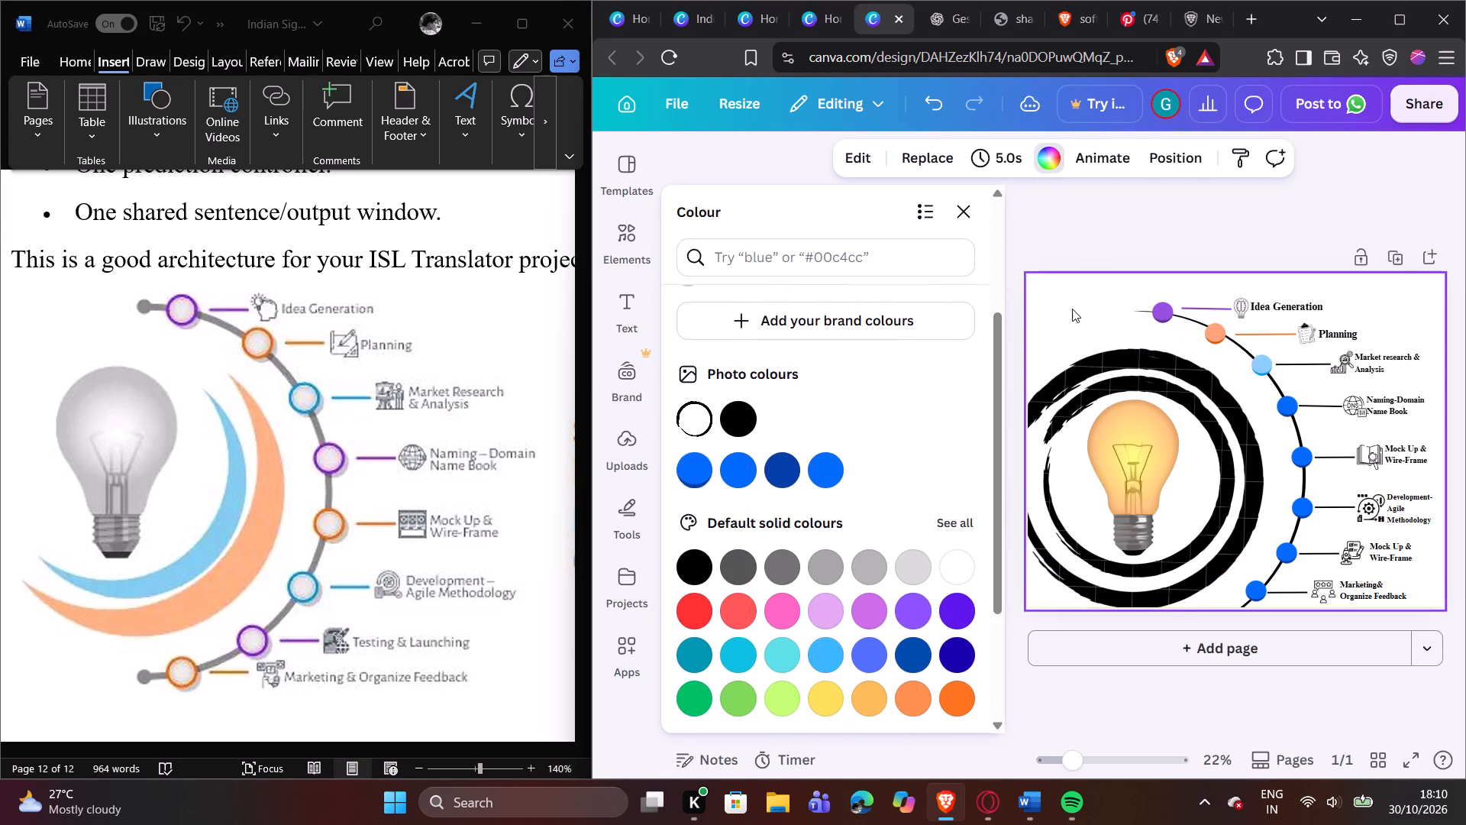
Recolour the "Market research & Analysis" connector line the same light blue as its circle.
{"action": "left_click", "coordinate": [1303, 365]}
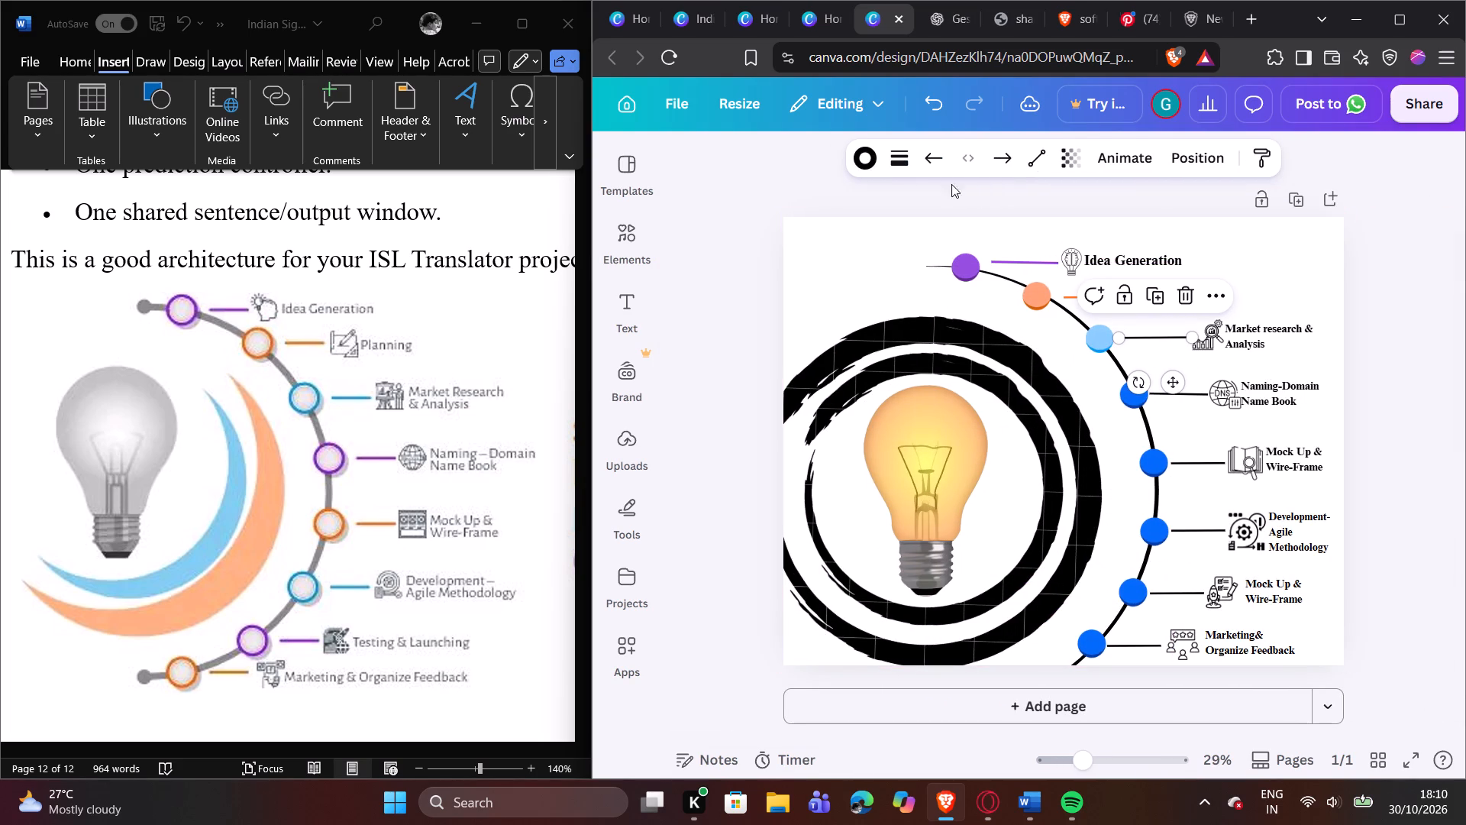
{"action": "left_click", "coordinate": [863, 156]}
{"action": "scroll", "coordinate": [822, 620], "scroll_direction": "down", "scroll_amount": 2}
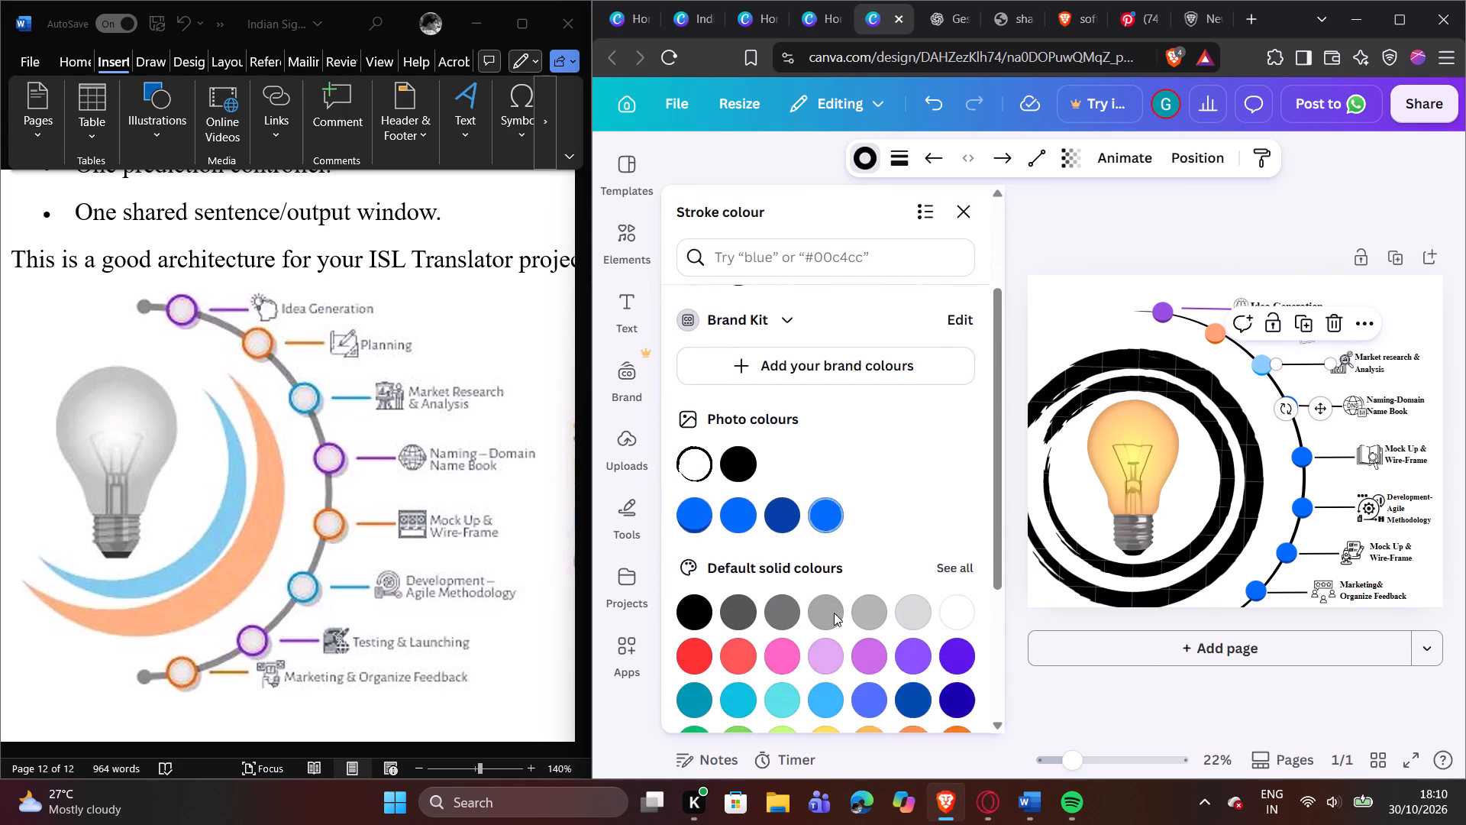
{"action": "scroll", "coordinate": [836, 504], "scroll_direction": "up", "scroll_amount": 2}
{"action": "left_click", "coordinate": [790, 358]}
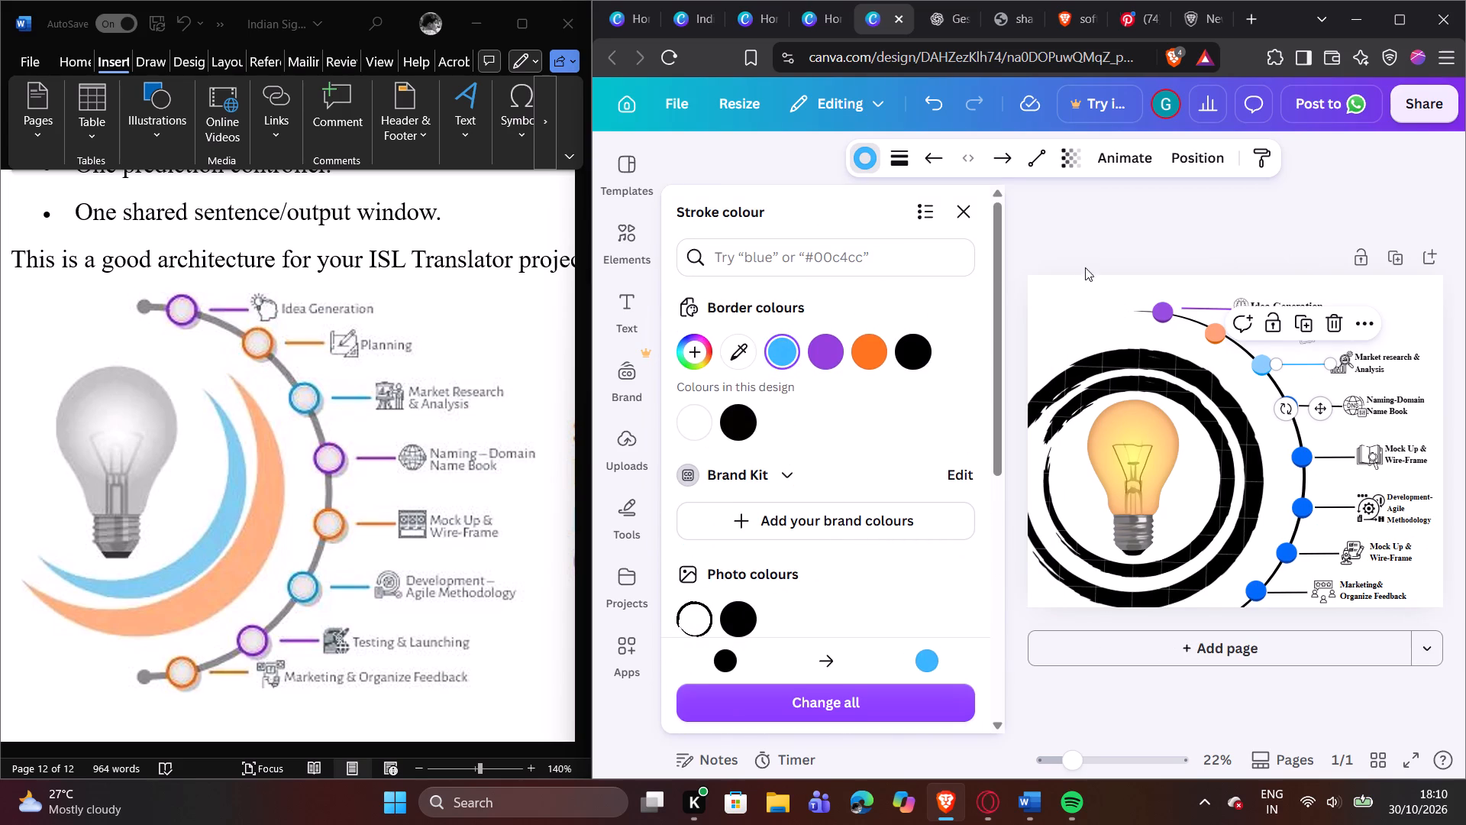
{"action": "left_click", "coordinate": [1124, 231]}
{"action": "left_click", "coordinate": [1183, 248]}
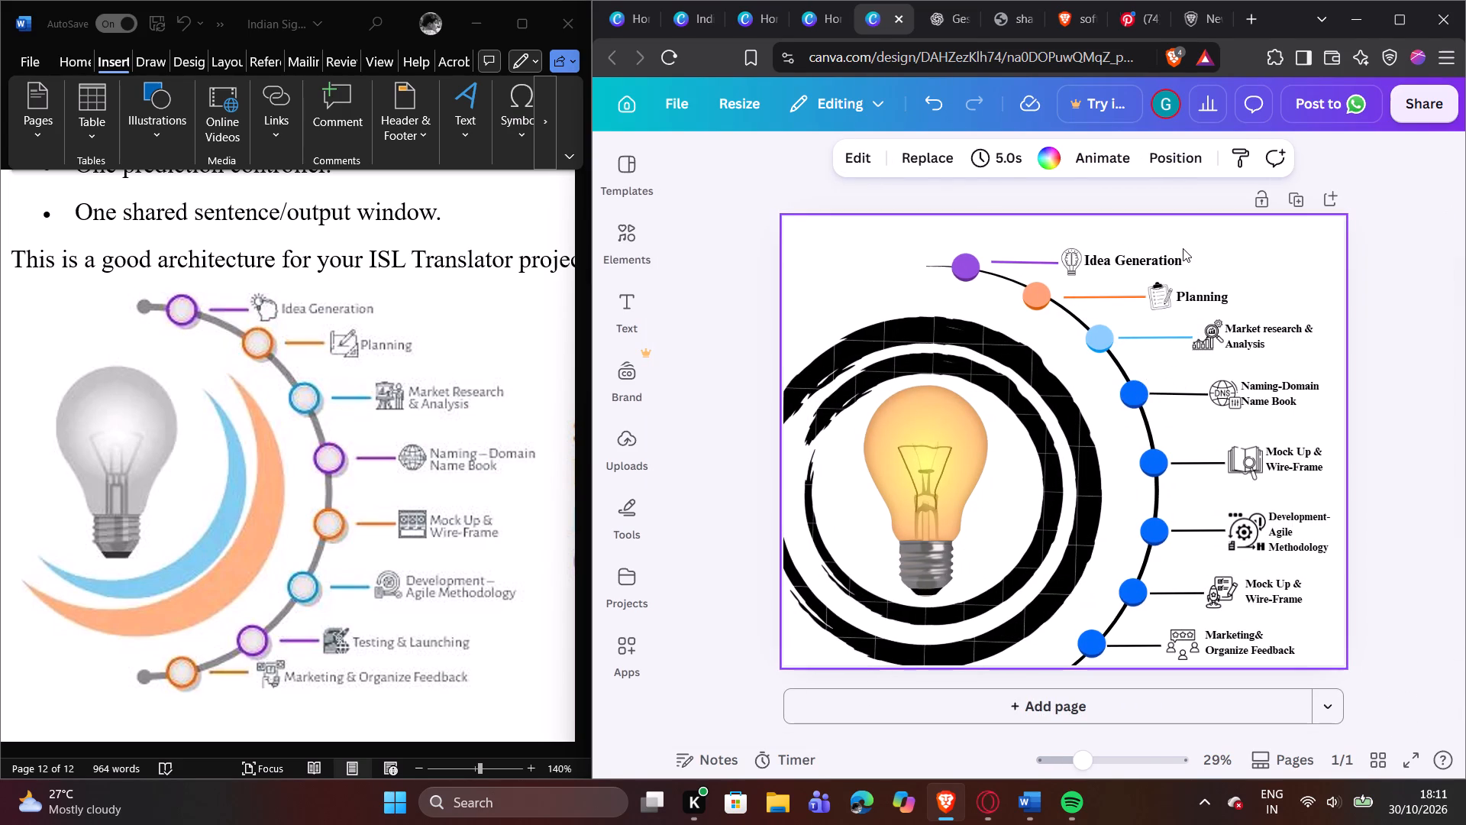
Recolour the "Naming-Domain Name Book" circle on the arc light orange (#ffbd59) from the default solid colours.
{"action": "left_click", "coordinate": [1142, 400]}
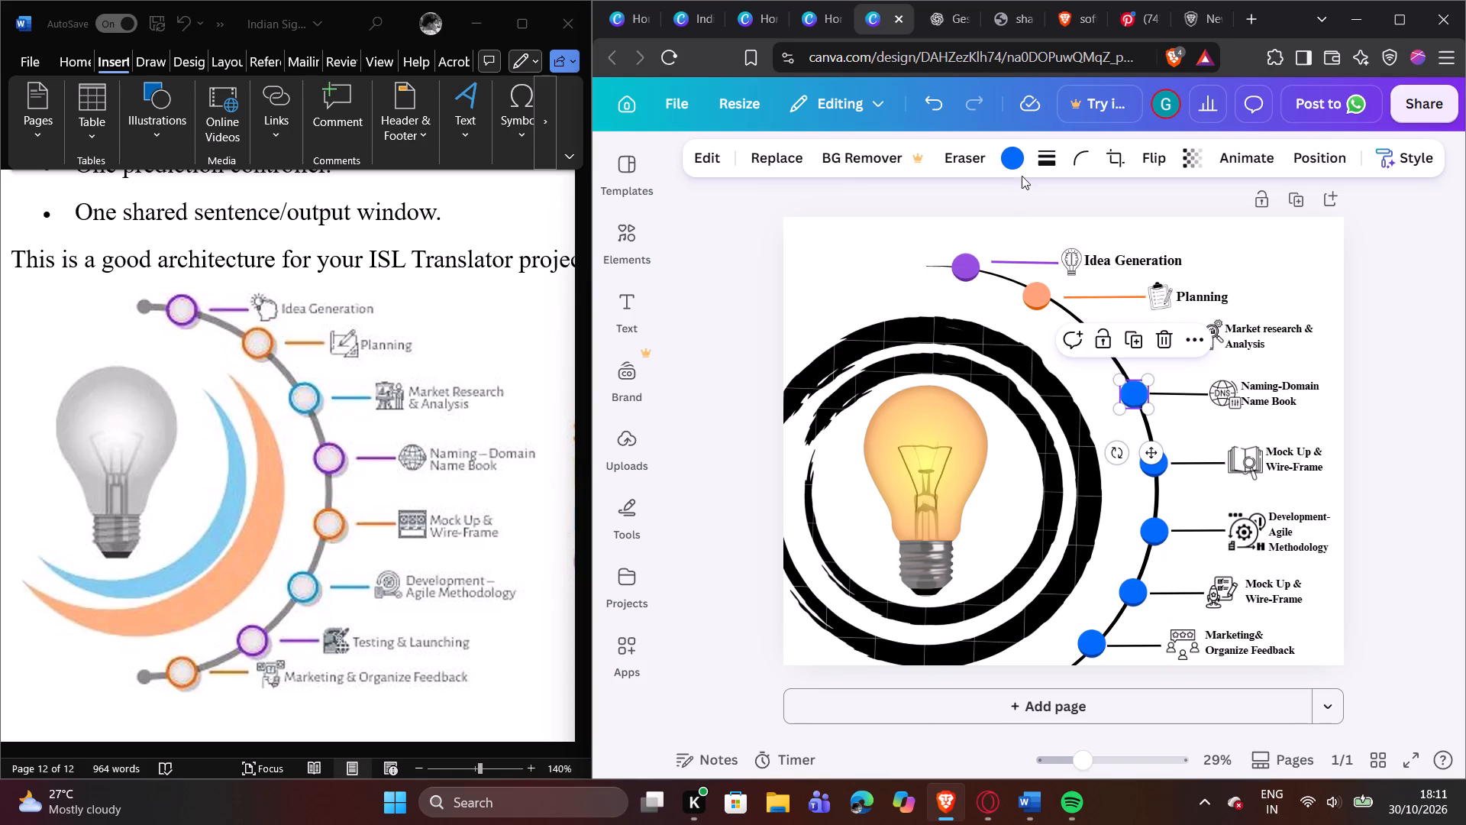
{"action": "left_click", "coordinate": [1017, 161]}
{"action": "scroll", "coordinate": [894, 518], "scroll_direction": "down", "scroll_amount": 1}
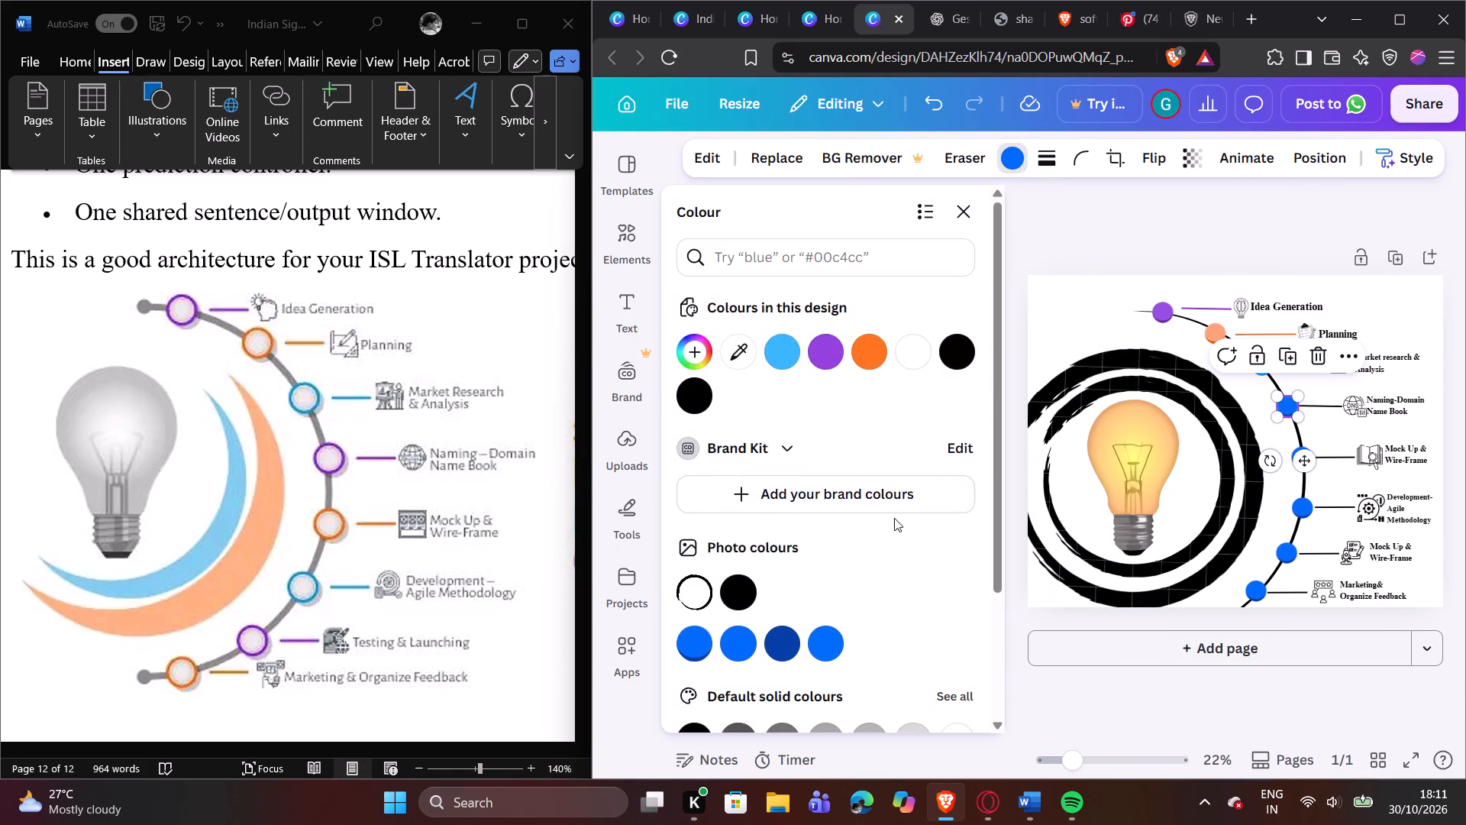
{"action": "scroll", "coordinate": [894, 518], "scroll_direction": "down", "scroll_amount": 2}
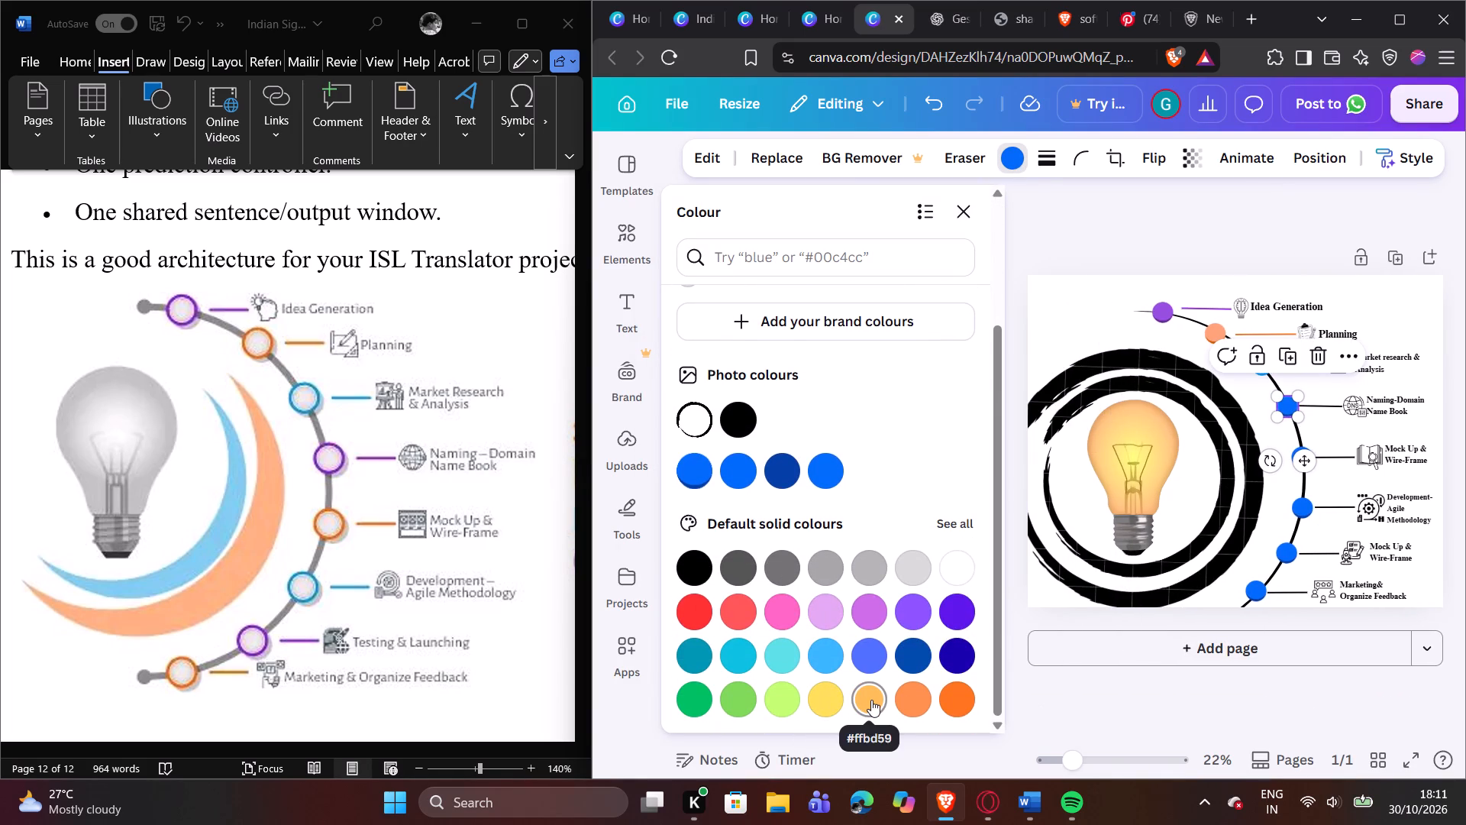
{"action": "left_click", "coordinate": [873, 700]}
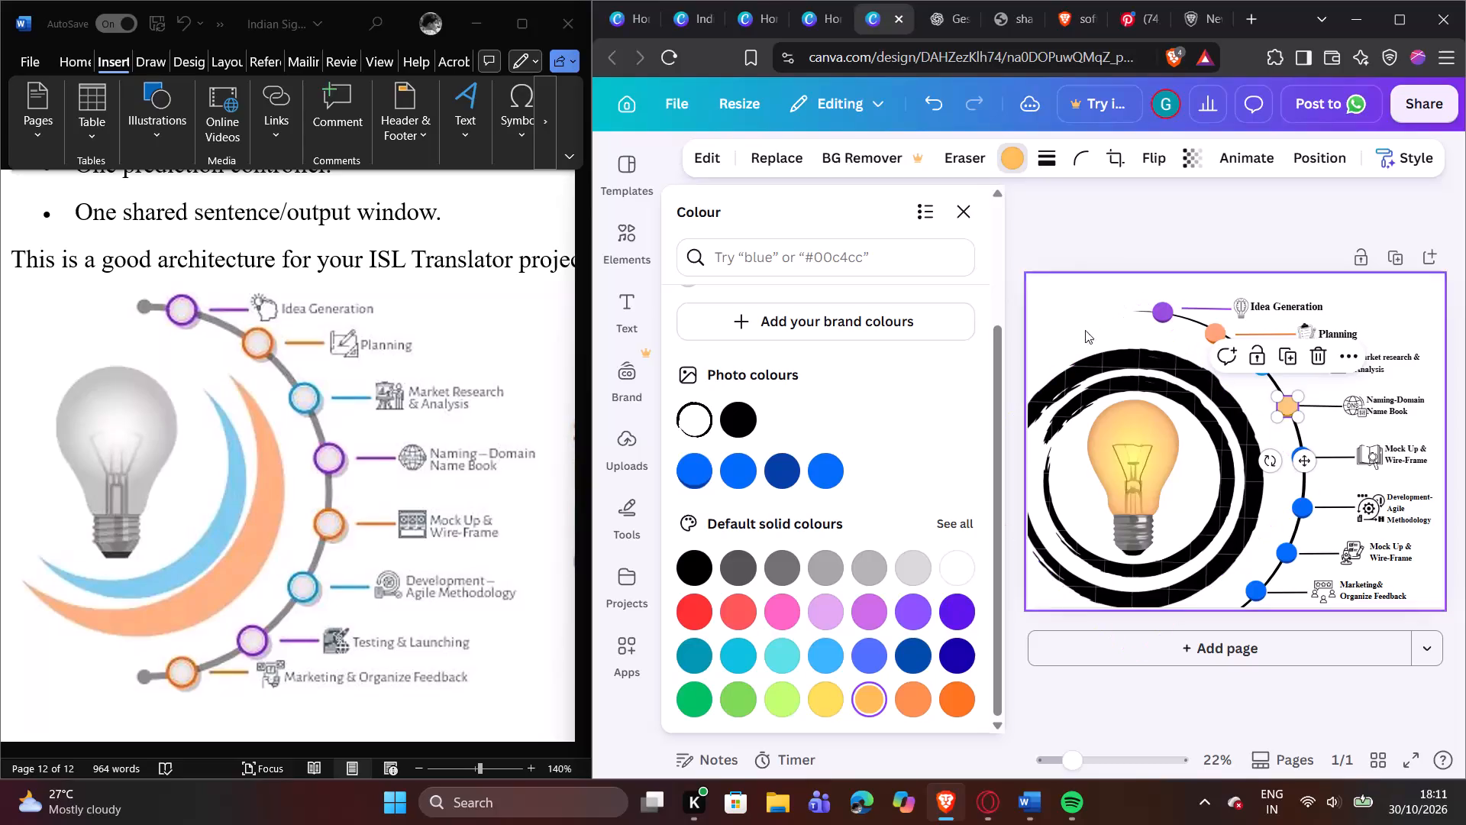
{"action": "left_click", "coordinate": [1119, 228]}
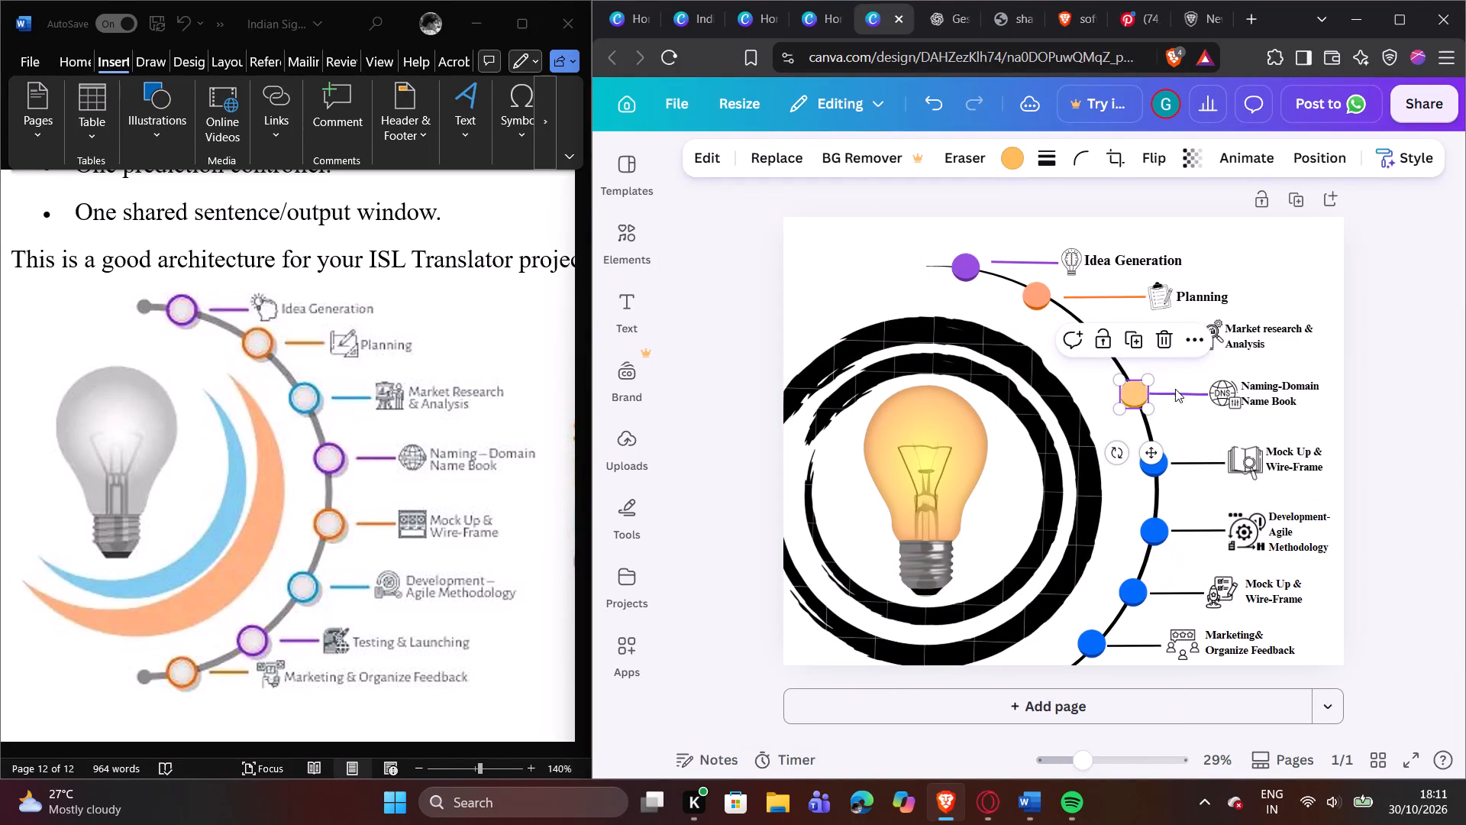
Recolour the "Naming-Domain Name Book" connector line light orange (#ffbd59) to match its circle.
{"action": "left_click", "coordinate": [1175, 391]}
{"action": "left_click", "coordinate": [875, 156]}
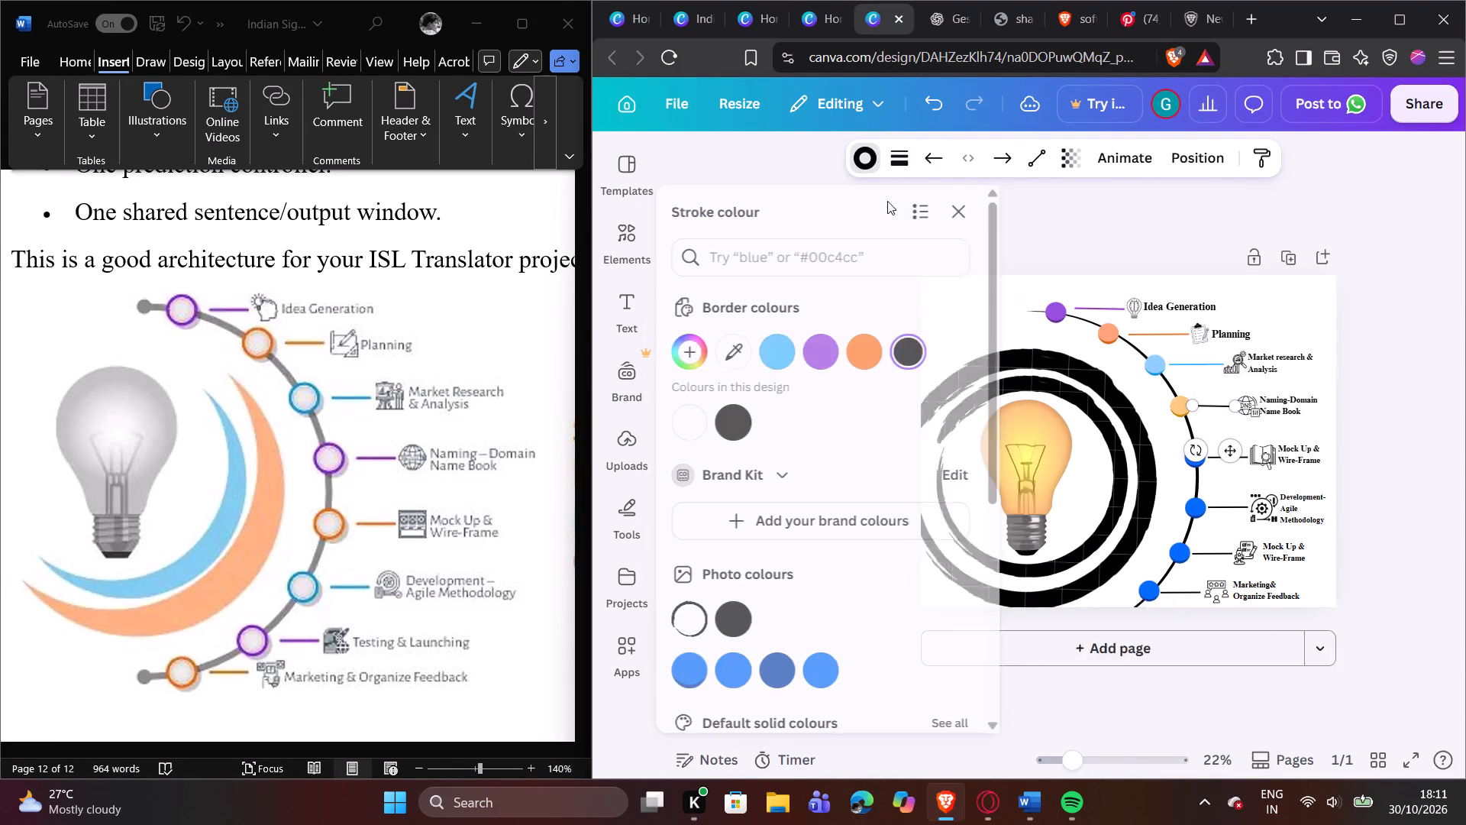
{"action": "left_click", "coordinate": [777, 346]}
{"action": "left_click", "coordinate": [1100, 218]}
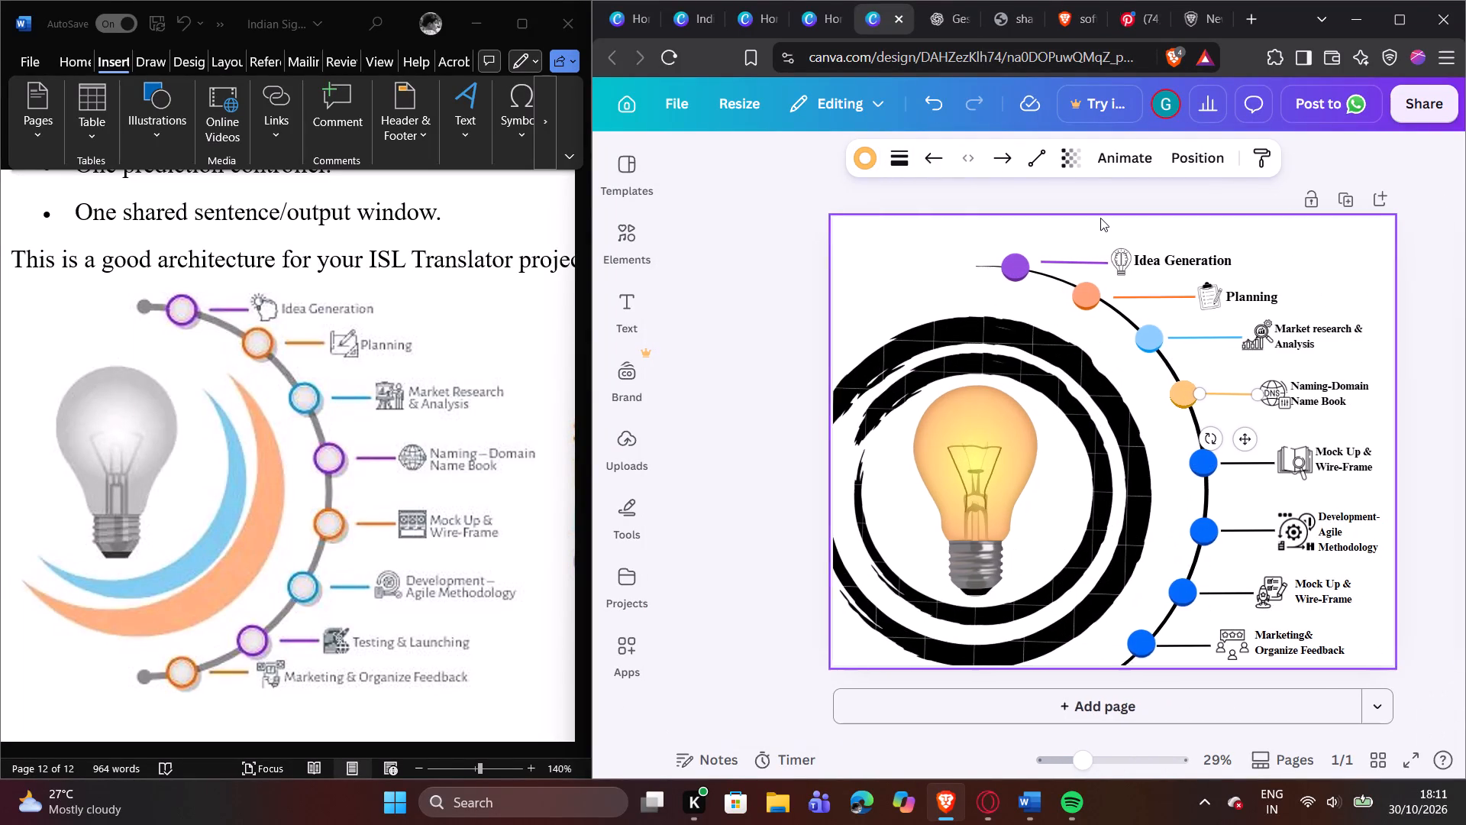
{"action": "left_click", "coordinate": [1382, 409]}
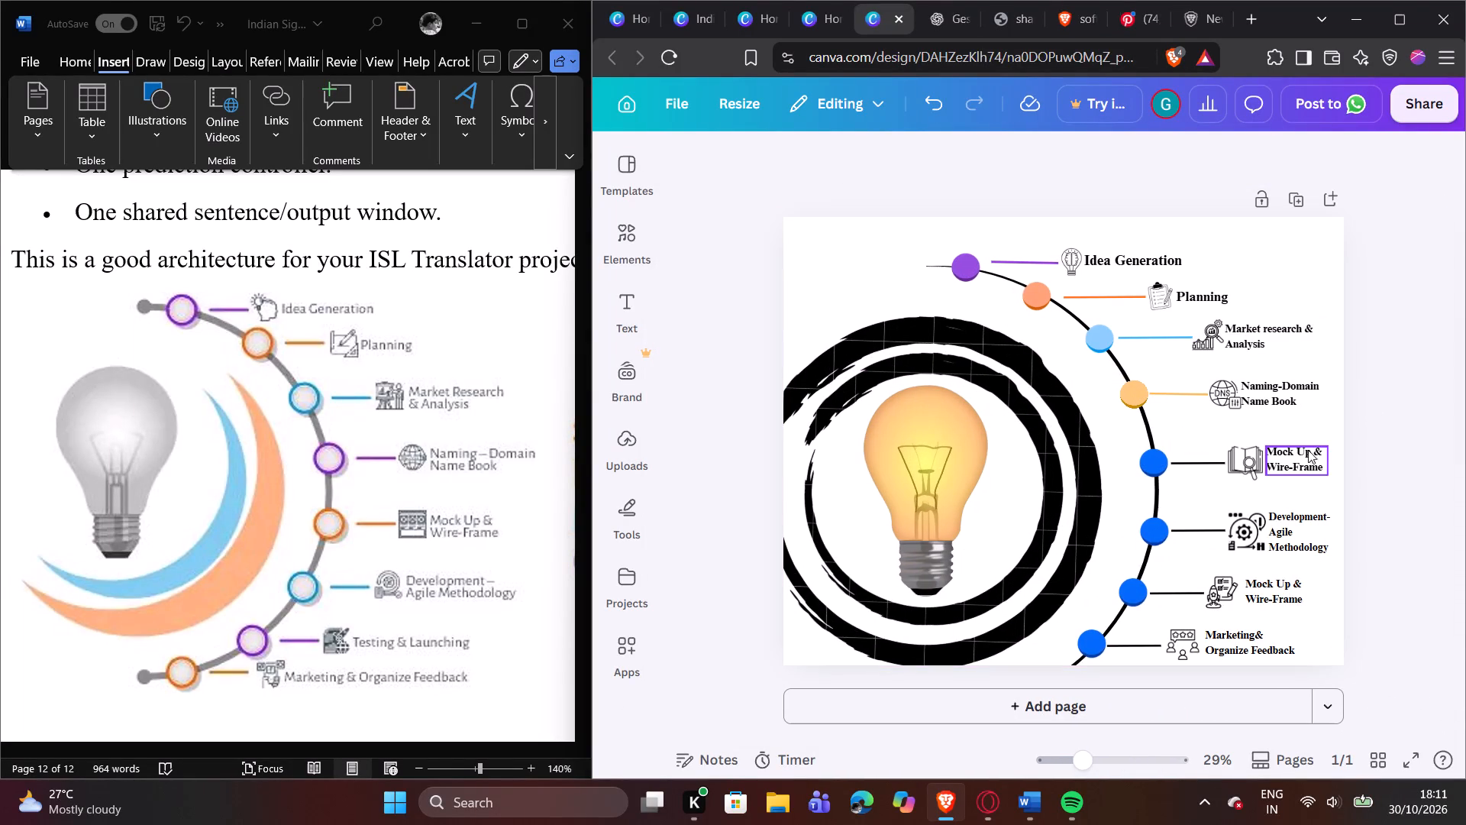
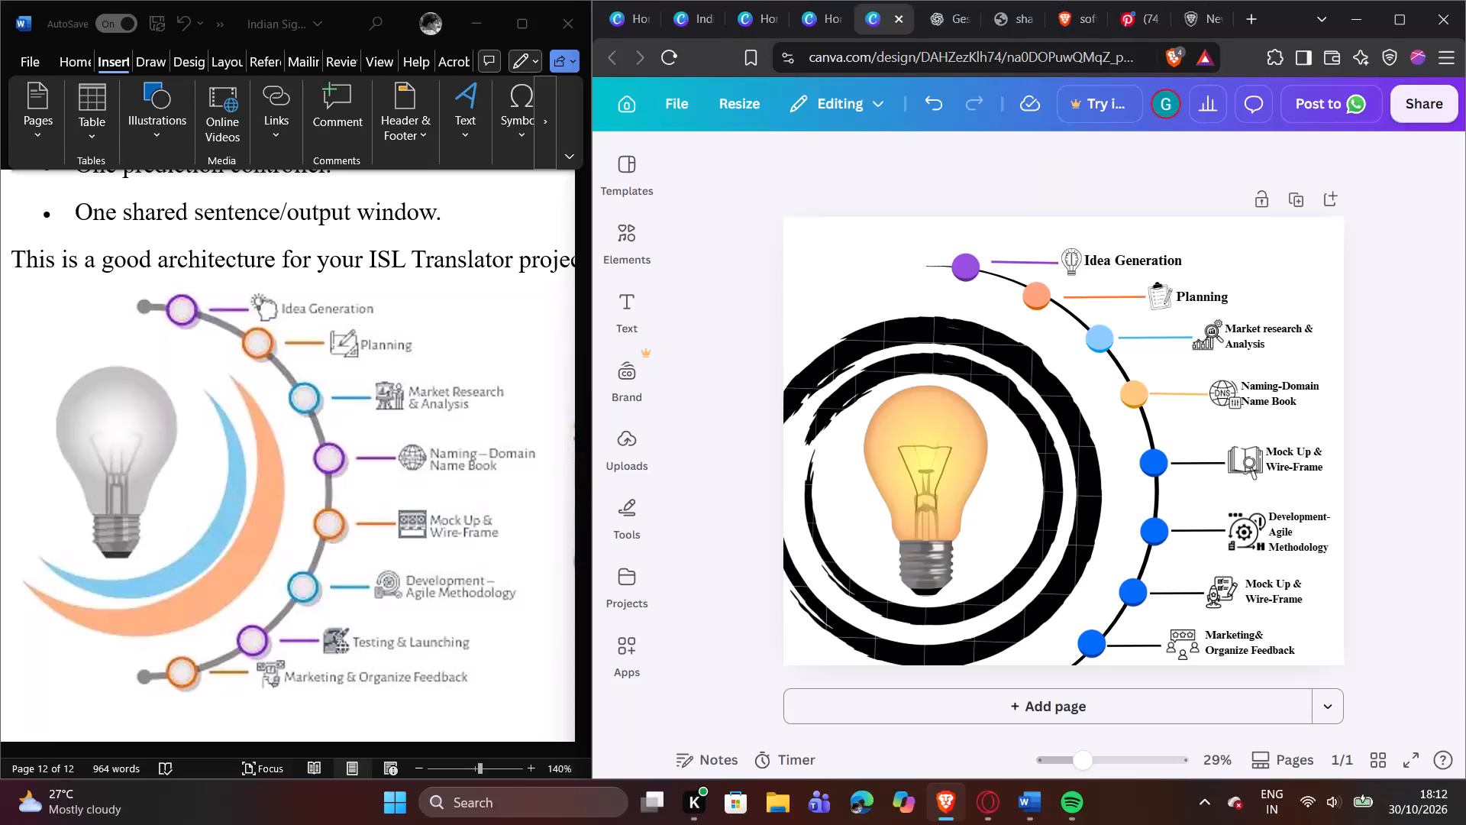
Recolour the upper "Mock Up & Wire-Frame" circle on the arc red from the default solid colours.
{"action": "left_click", "coordinate": [1146, 458]}
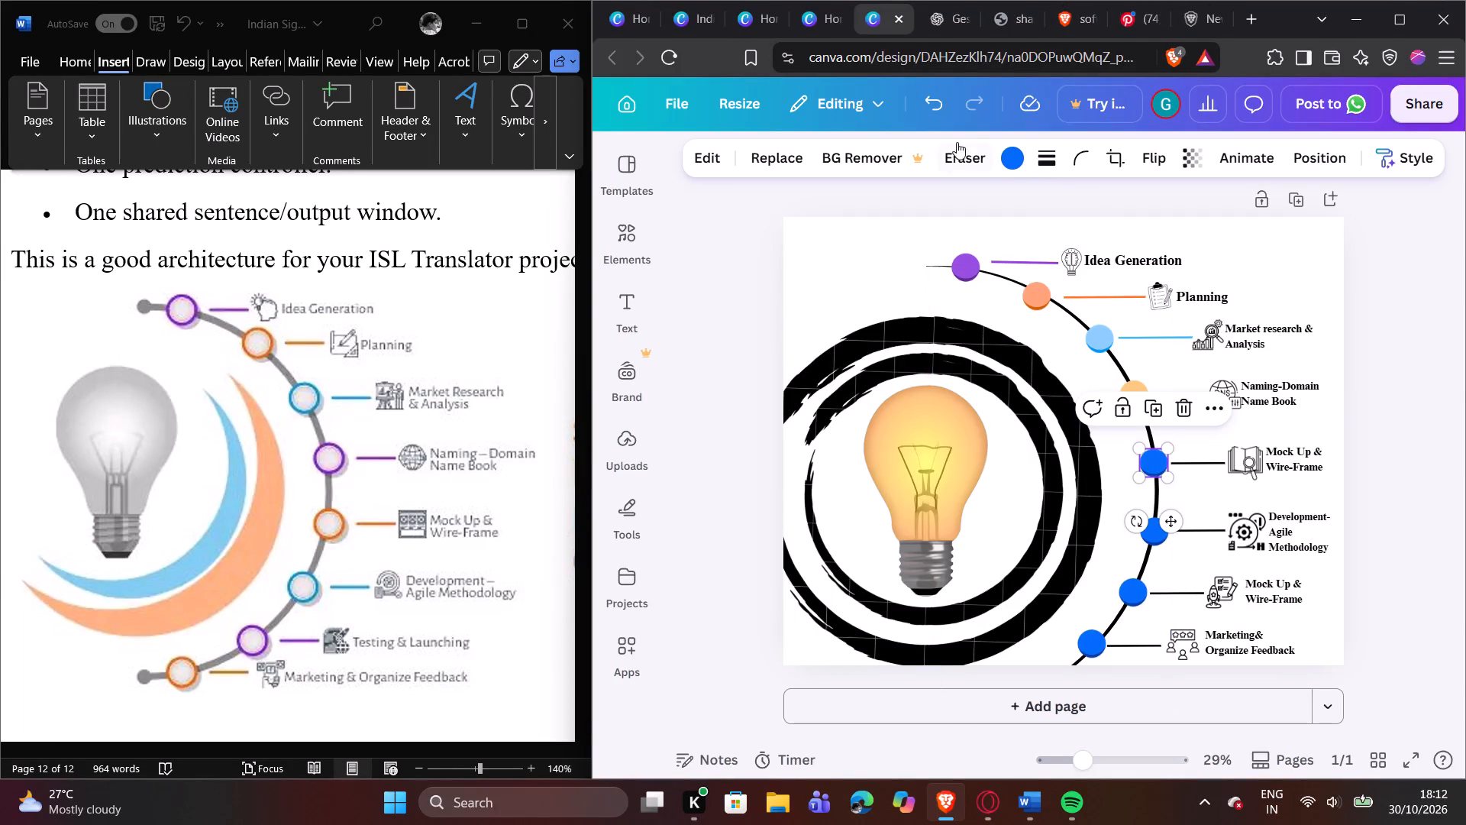
{"action": "left_click", "coordinate": [1015, 162]}
{"action": "scroll", "coordinate": [931, 427], "scroll_direction": "down", "scroll_amount": 2}
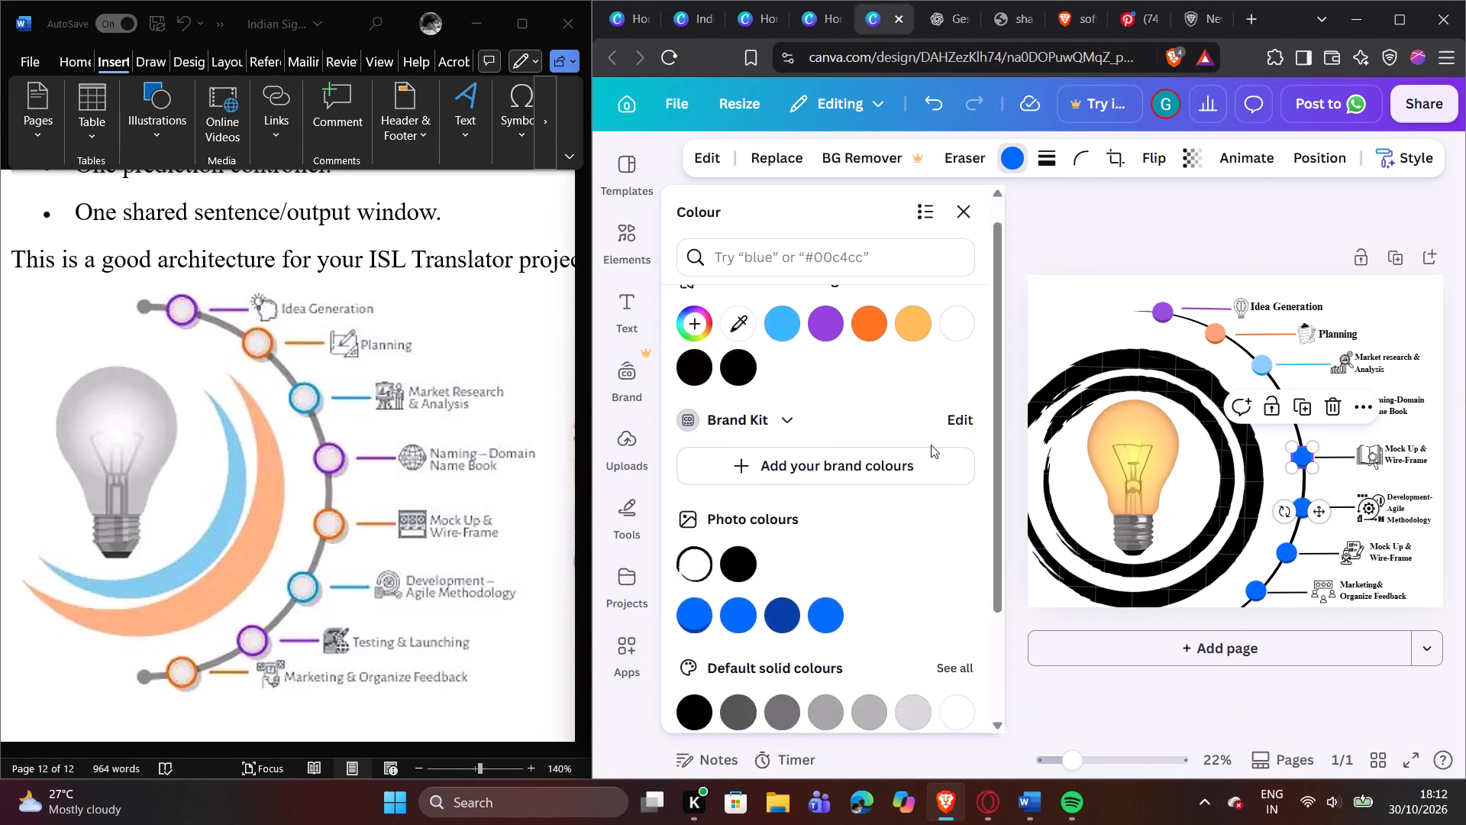
{"action": "scroll", "coordinate": [931, 445], "scroll_direction": "down", "scroll_amount": 1}
{"action": "left_click", "coordinate": [689, 616]}
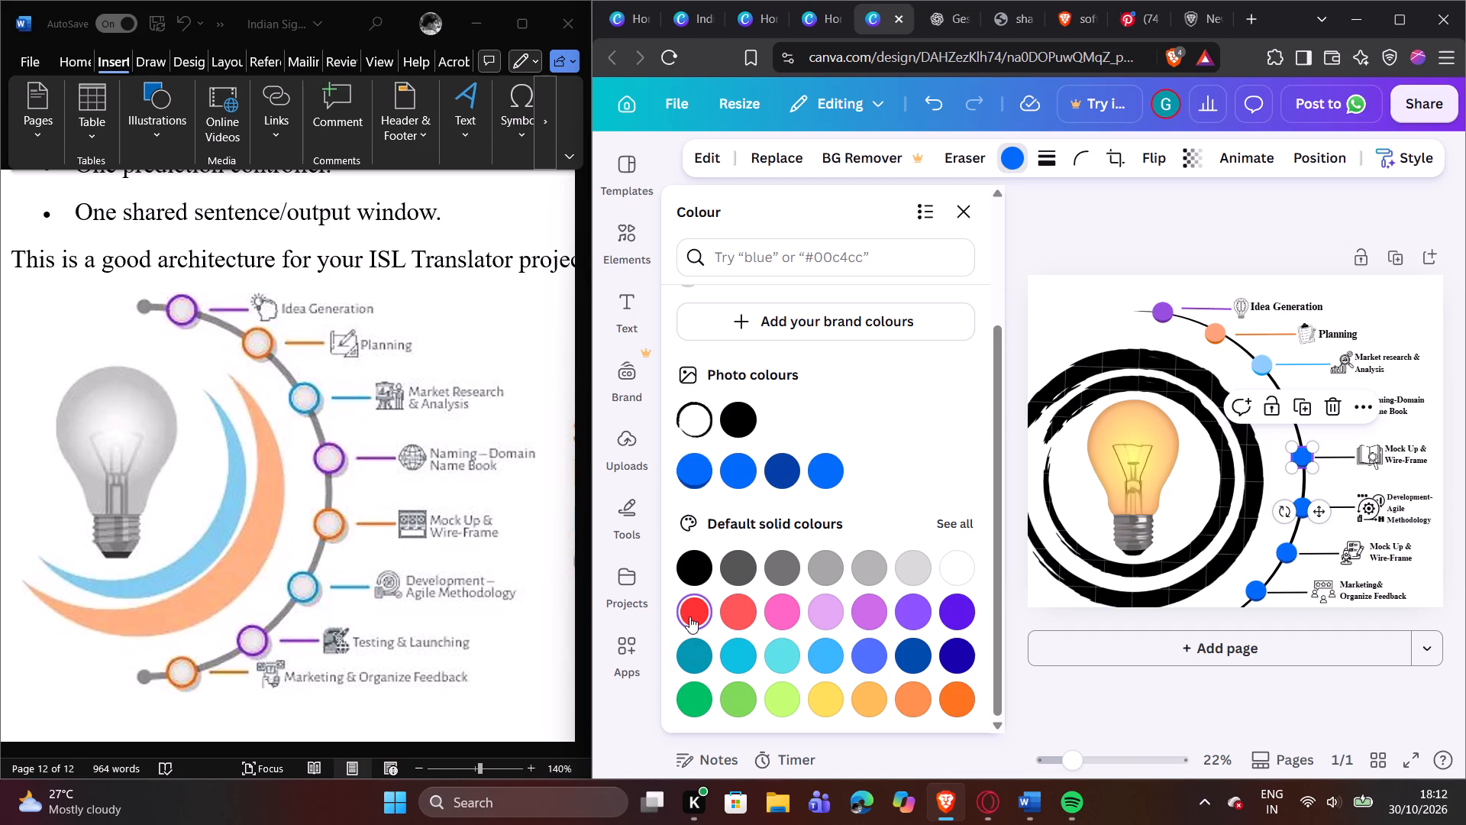
Recolour the upper "Mock Up & Wire-Frame" connector line the same red as its circle.
{"action": "left_click", "coordinate": [1340, 457]}
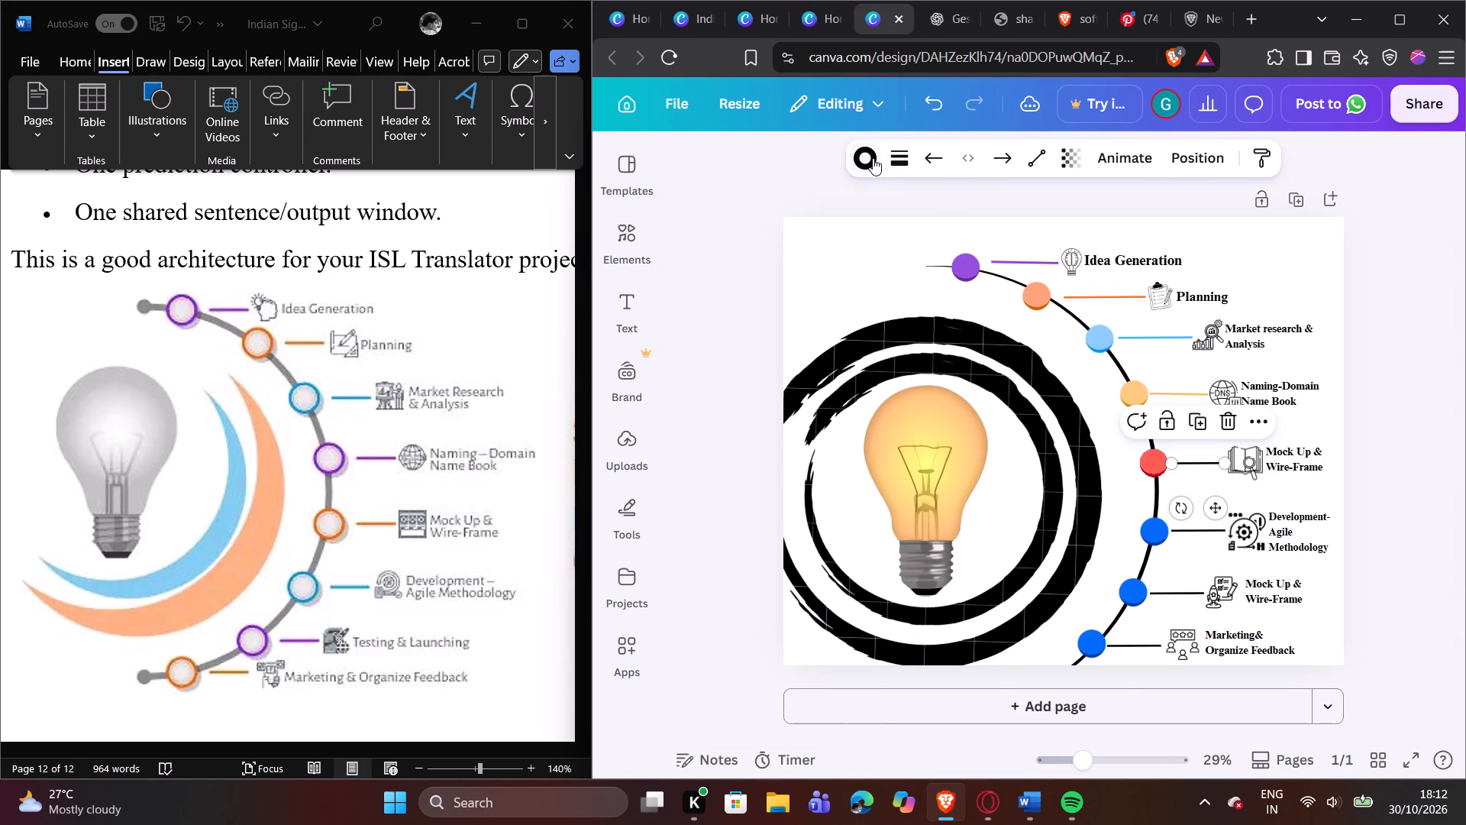
{"action": "left_click", "coordinate": [872, 157]}
{"action": "scroll", "coordinate": [874, 597], "scroll_direction": "down", "scroll_amount": 2}
{"action": "scroll", "coordinate": [820, 434], "scroll_direction": "up", "scroll_amount": 2}
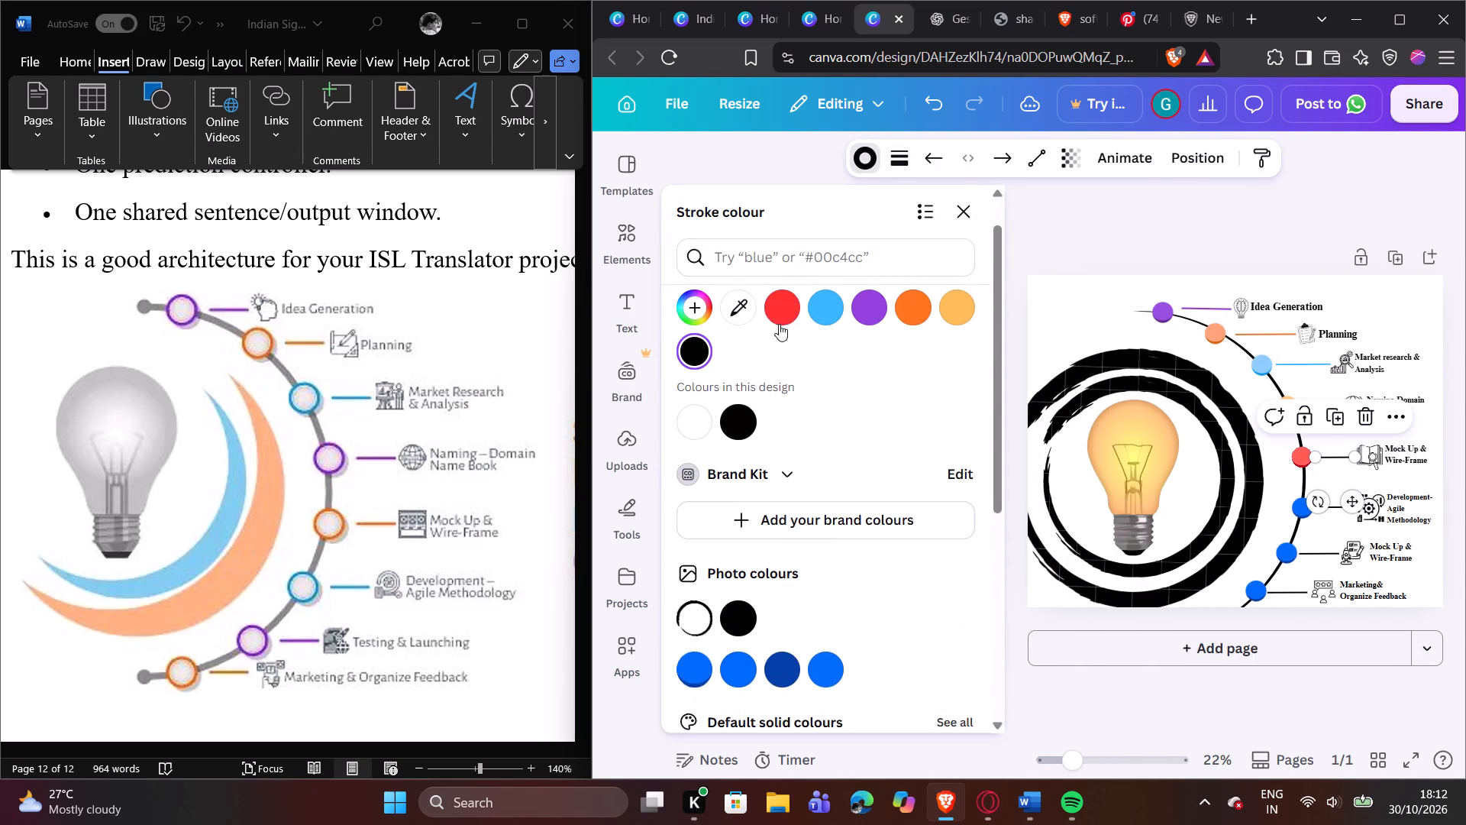
{"action": "left_click", "coordinate": [780, 320]}
{"action": "double_click", "coordinate": [1116, 228]}
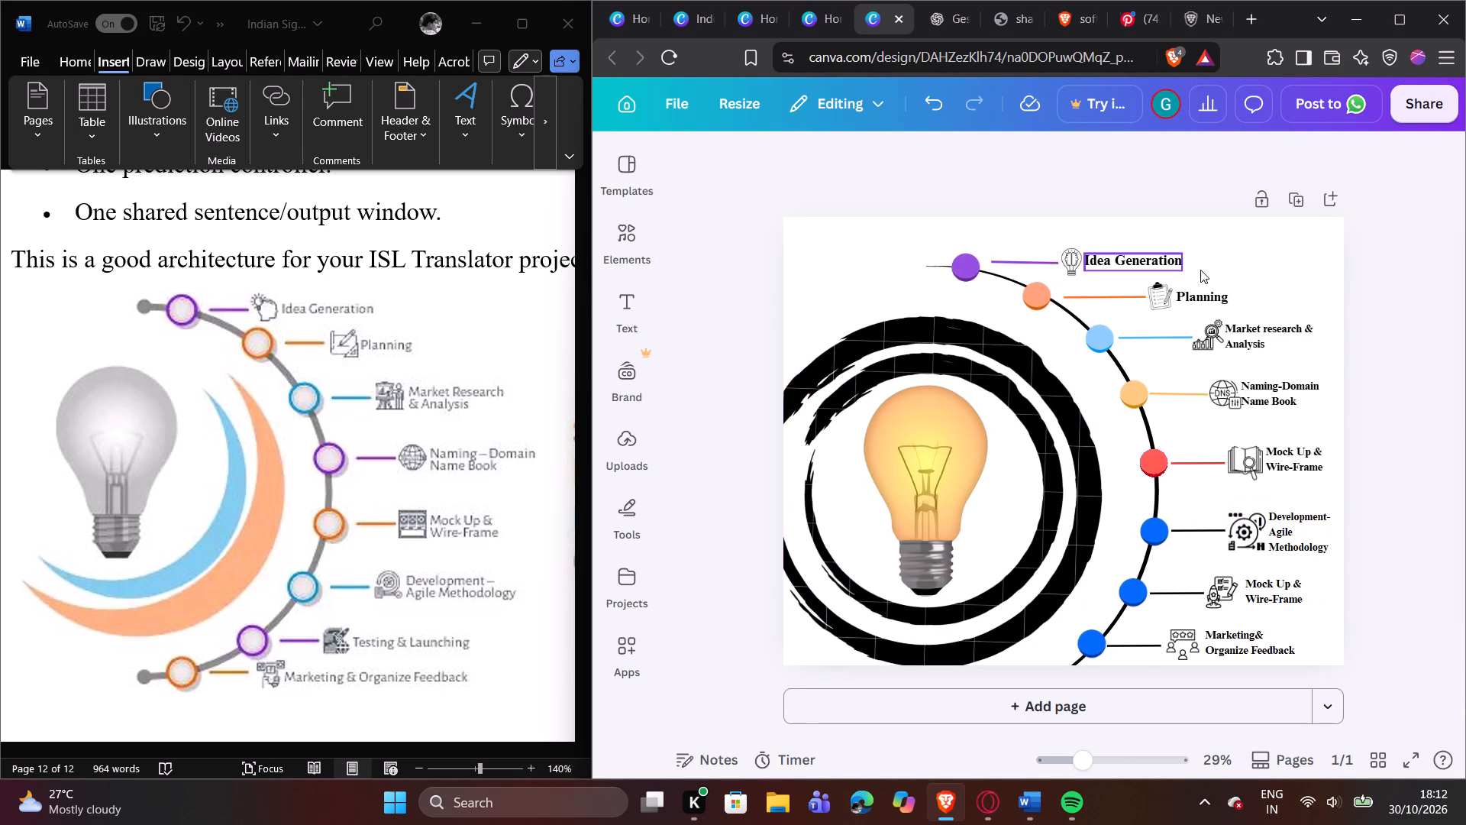
{"action": "scroll", "coordinate": [1156, 535], "scroll_direction": "up", "scroll_amount": 1}
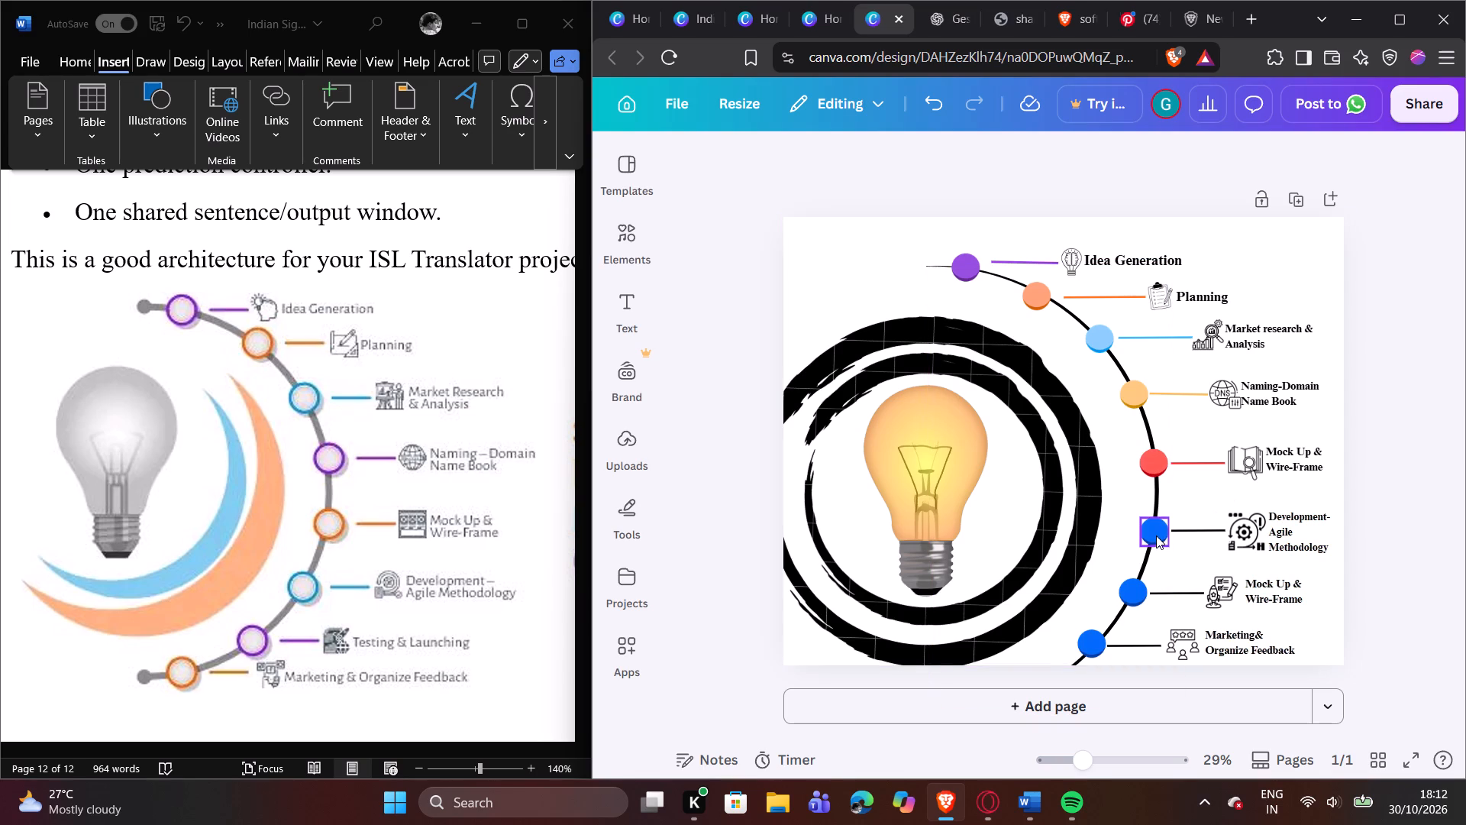
Recolour the "Development-Agile Methodology" circle on the arc blue (#1f48ff) from the full set of default solid colours.
{"action": "left_click", "coordinate": [1156, 535]}
{"action": "left_click", "coordinate": [1007, 158]}
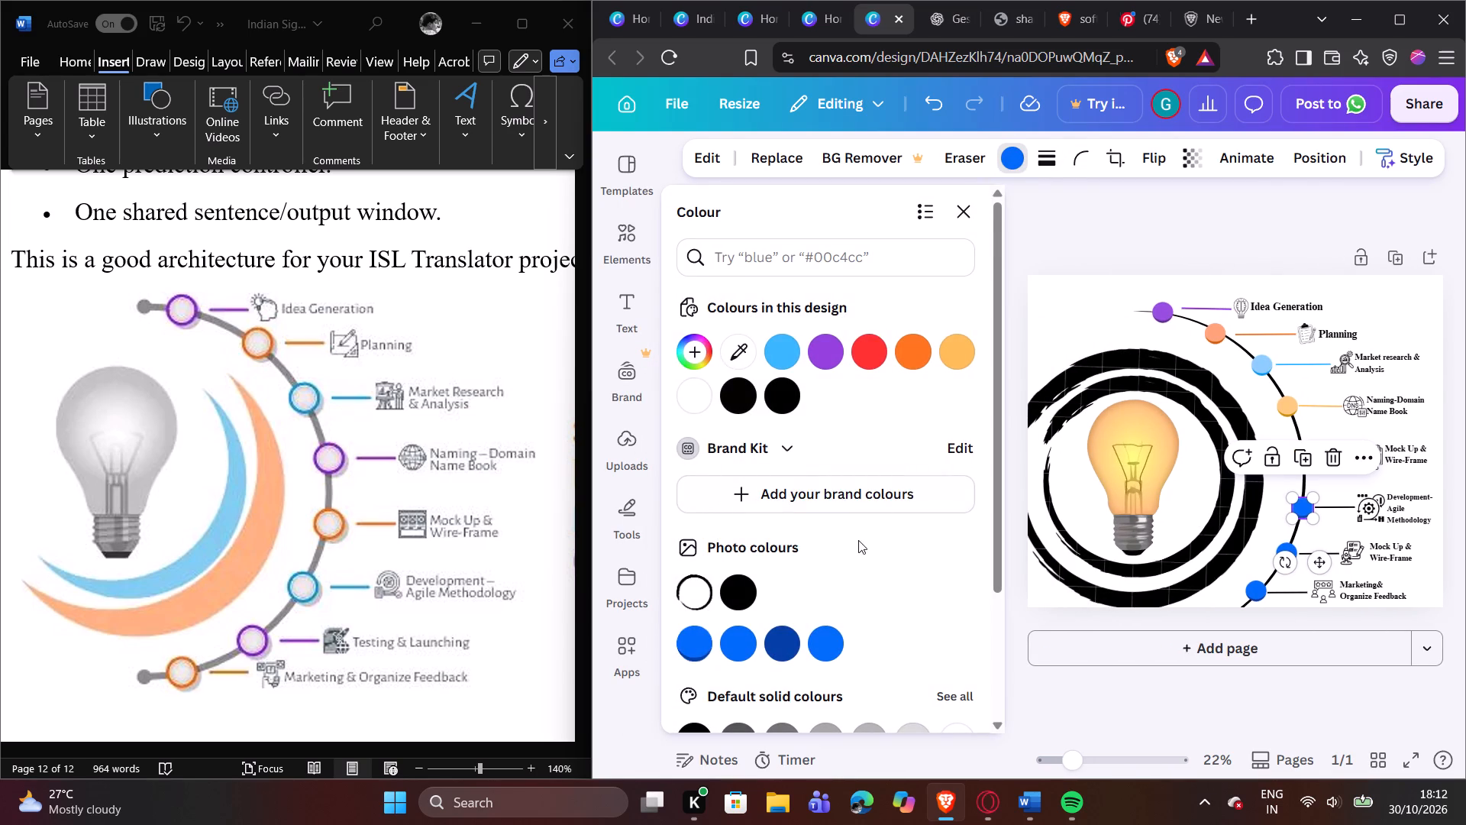
{"action": "scroll", "coordinate": [862, 540], "scroll_direction": "down", "scroll_amount": 2}
{"action": "scroll", "coordinate": [947, 597], "scroll_direction": "down", "scroll_amount": 3}
{"action": "left_click", "coordinate": [957, 530]}
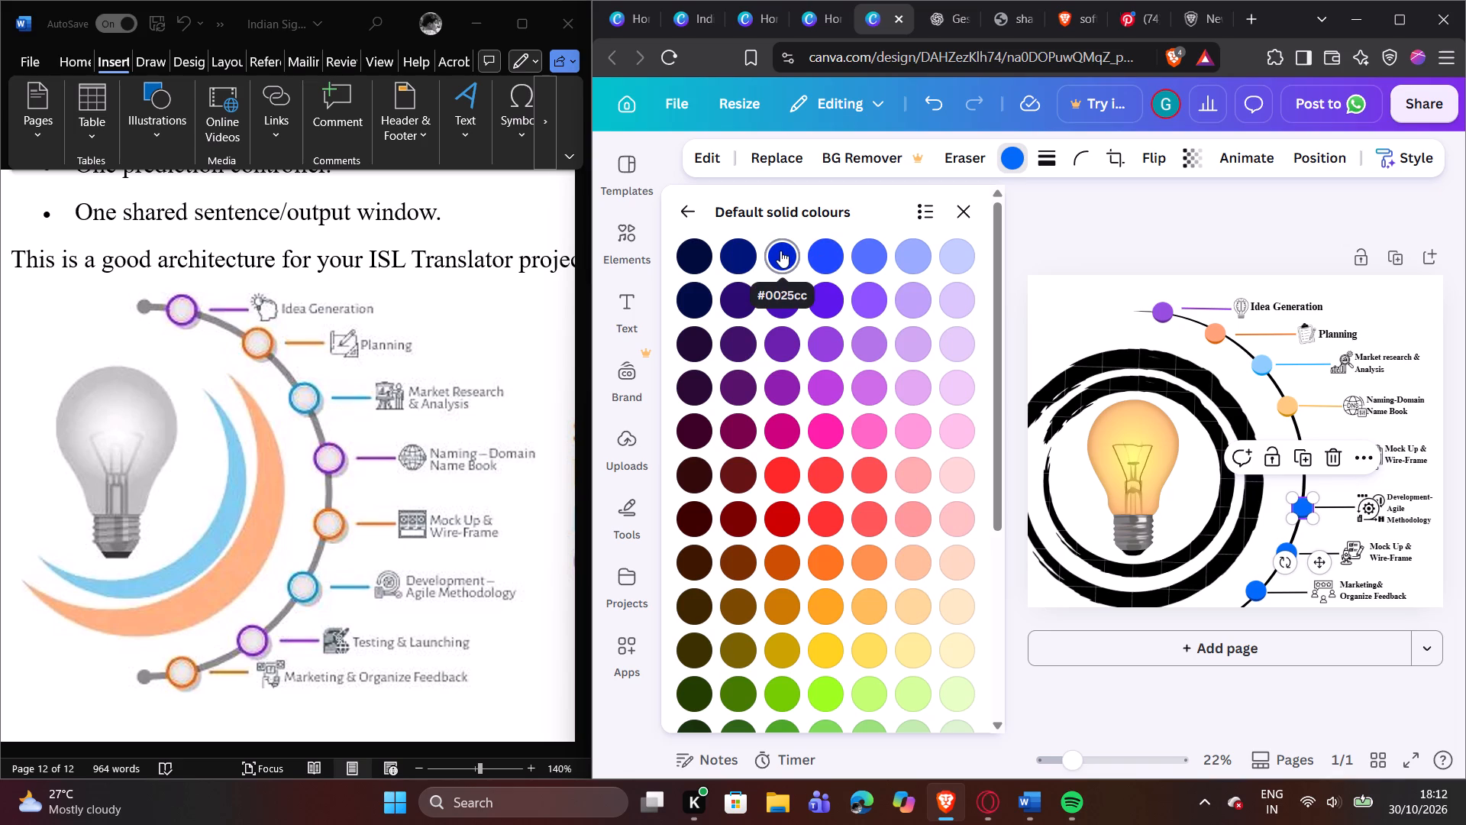
{"action": "left_click", "coordinate": [780, 251]}
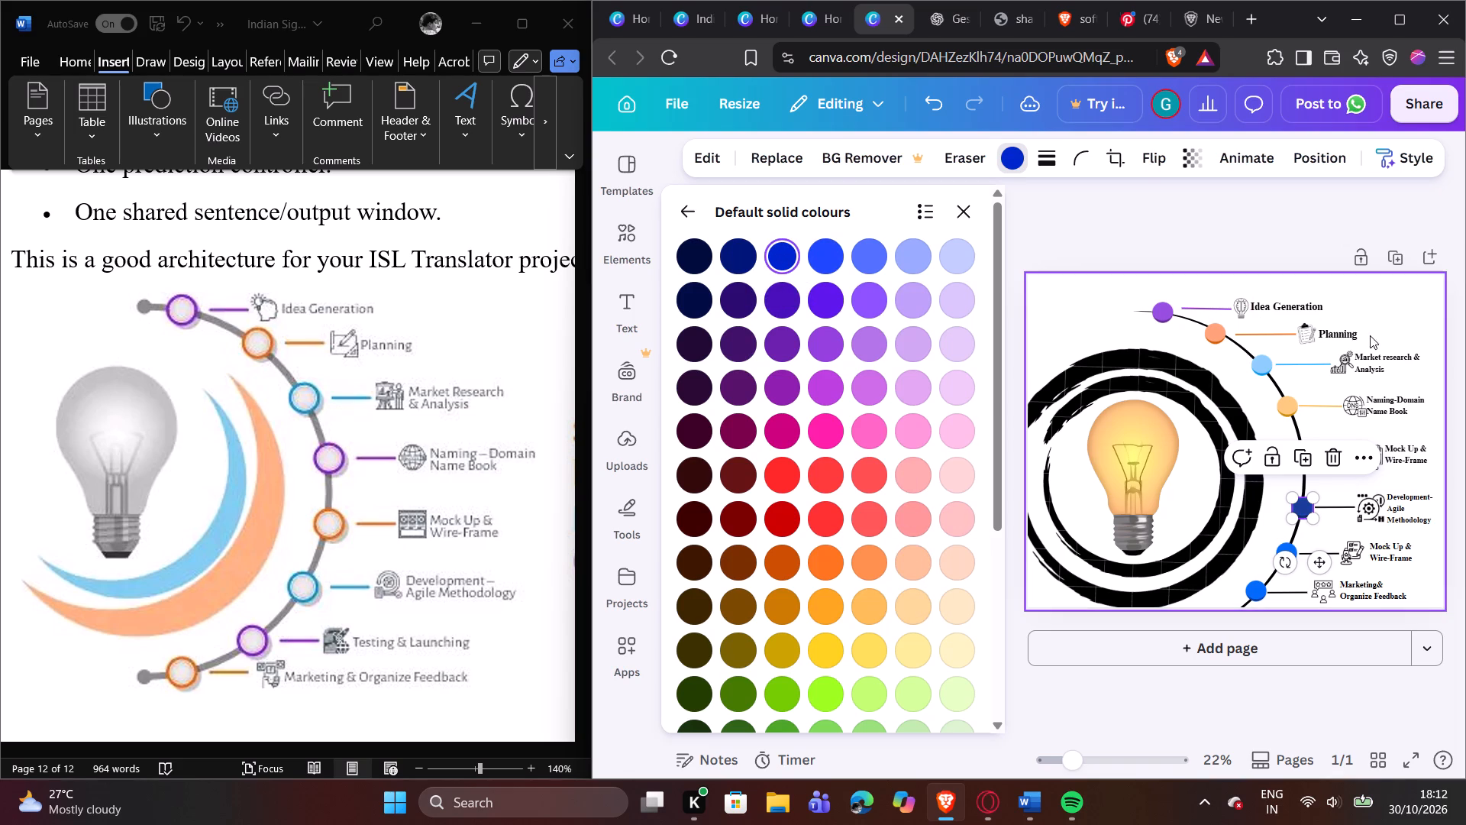
{"action": "left_click", "coordinate": [1406, 337]}
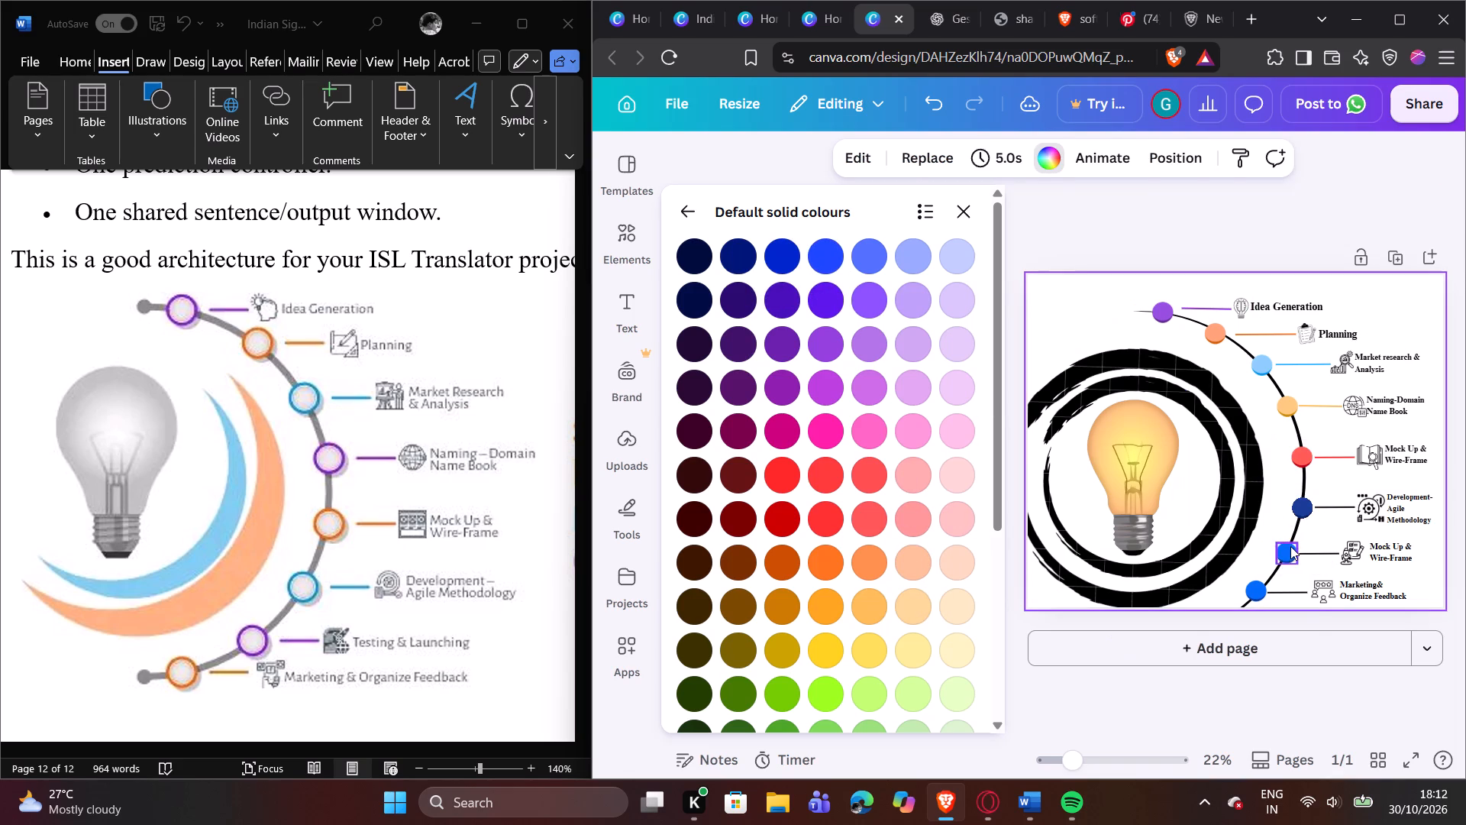
{"action": "left_click", "coordinate": [1296, 508]}
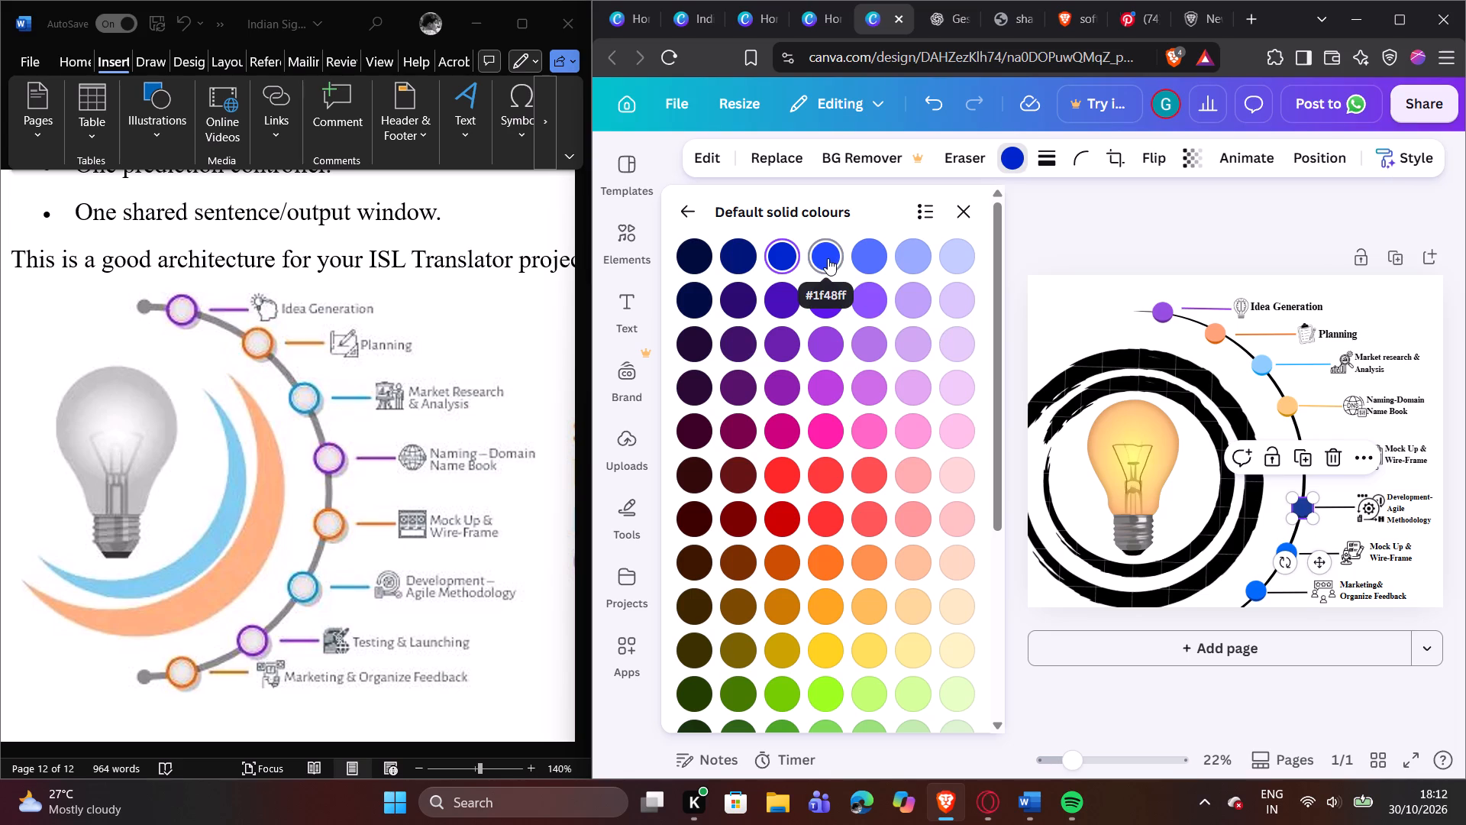
{"action": "left_click", "coordinate": [828, 257]}
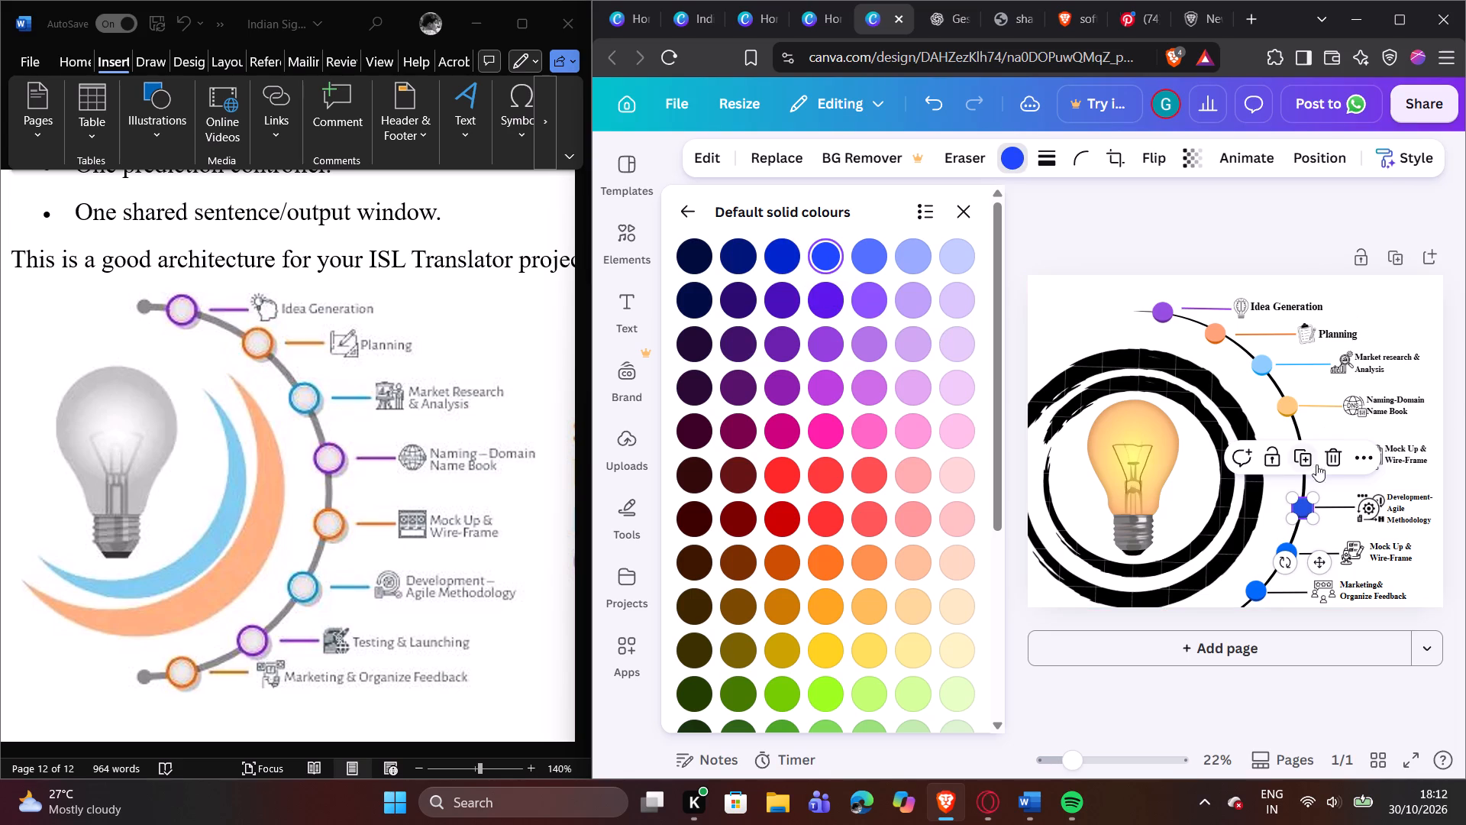
Recolour the "Development-Agile Methodology" connector line bright blue using the last blue of the photo colours.
{"action": "left_click", "coordinate": [1336, 510]}
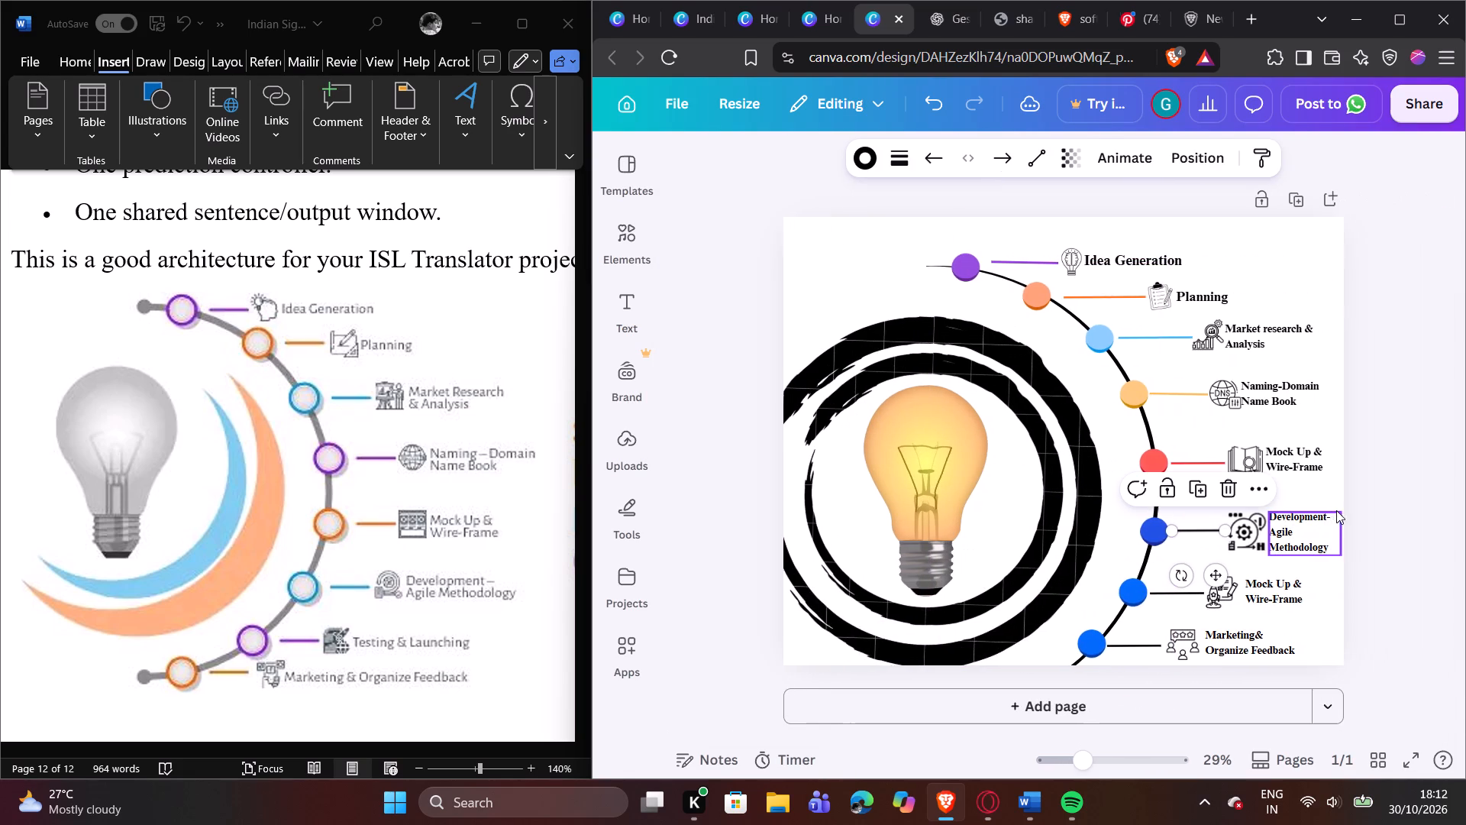
{"action": "left_click", "coordinate": [868, 153]}
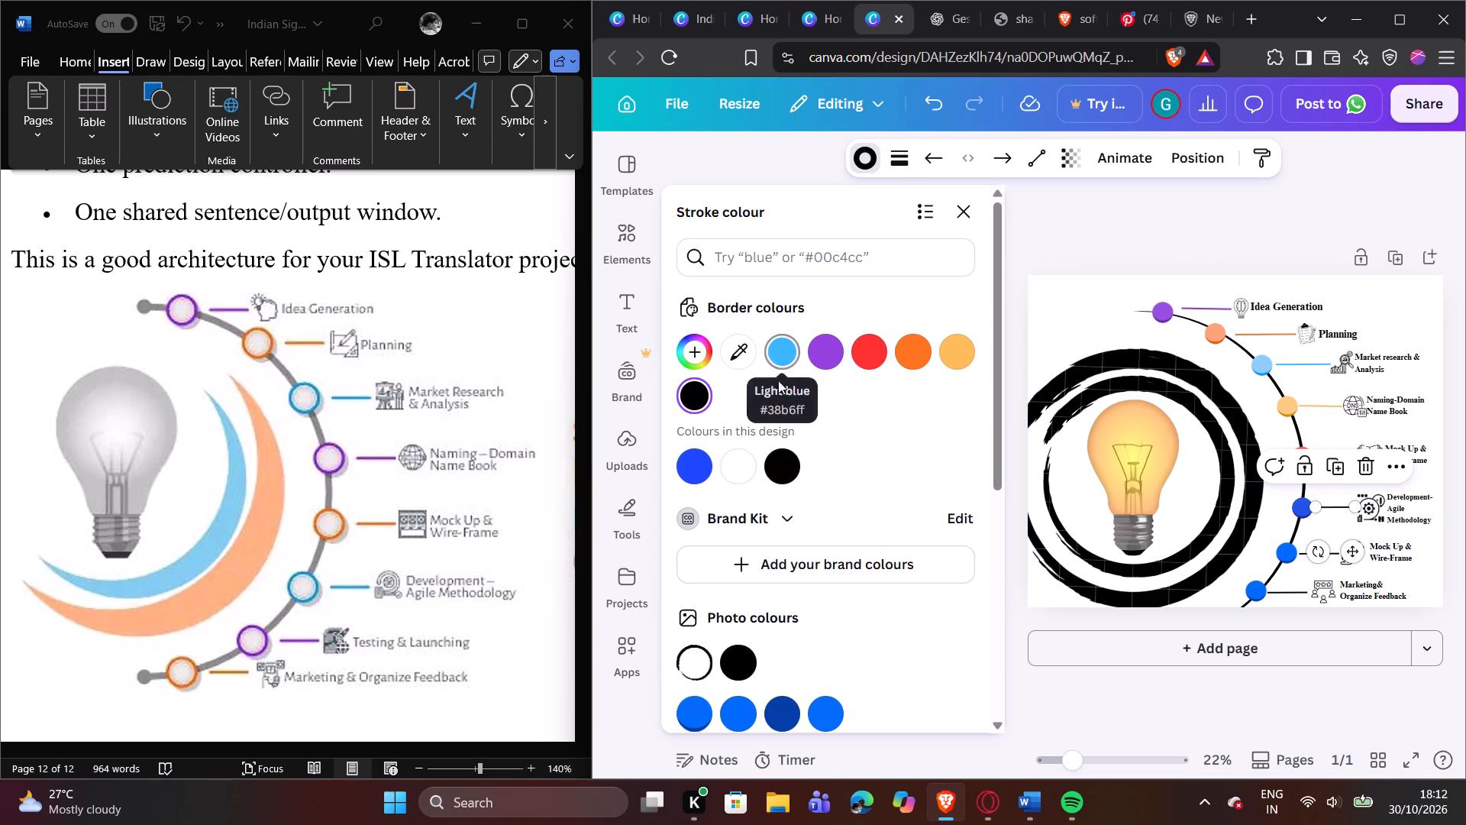
{"action": "scroll", "coordinate": [851, 576], "scroll_direction": "down", "scroll_amount": 2}
{"action": "left_click", "coordinate": [815, 531]}
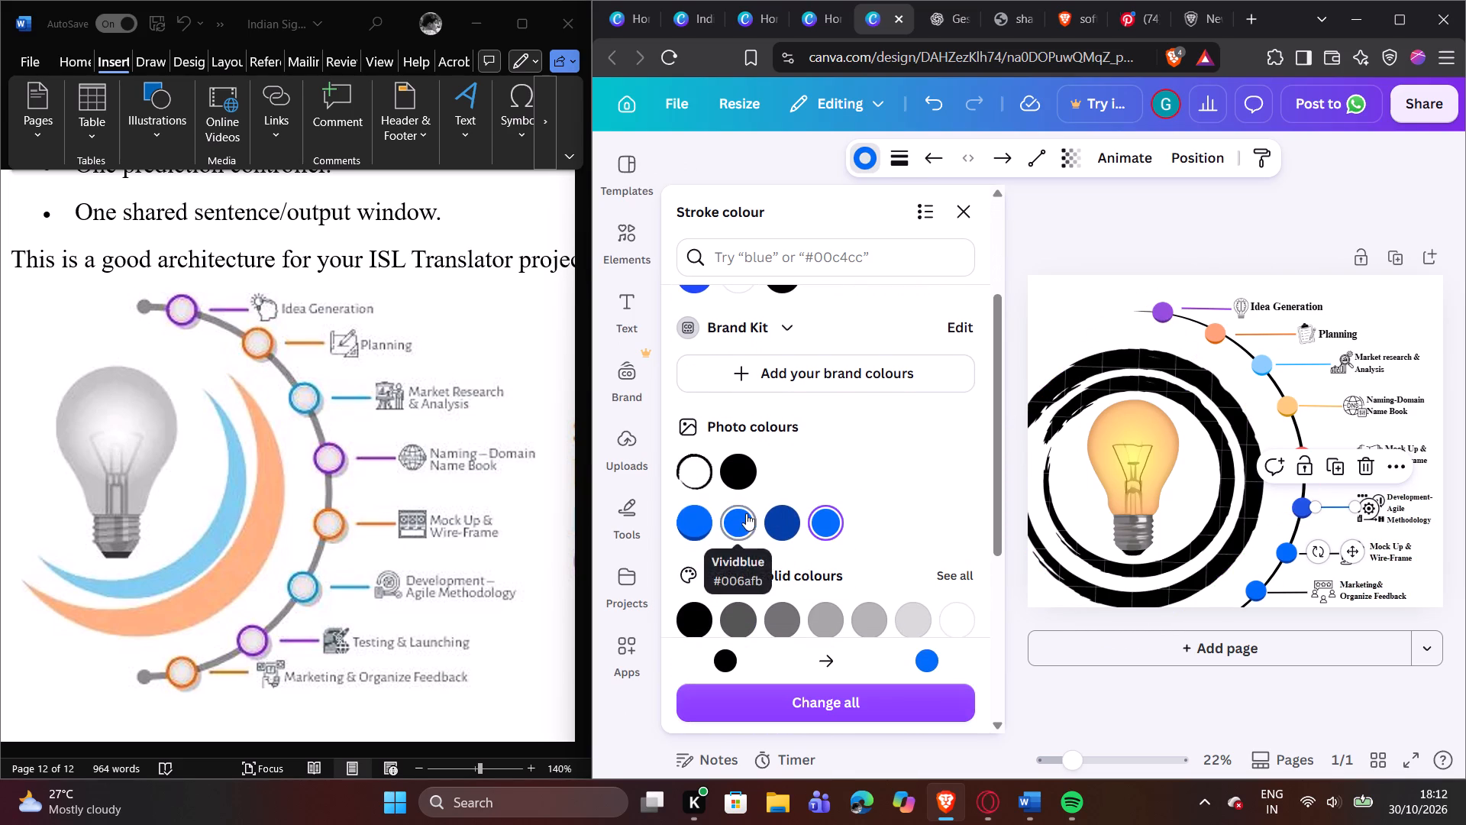
{"action": "double_click", "coordinate": [1103, 204]}
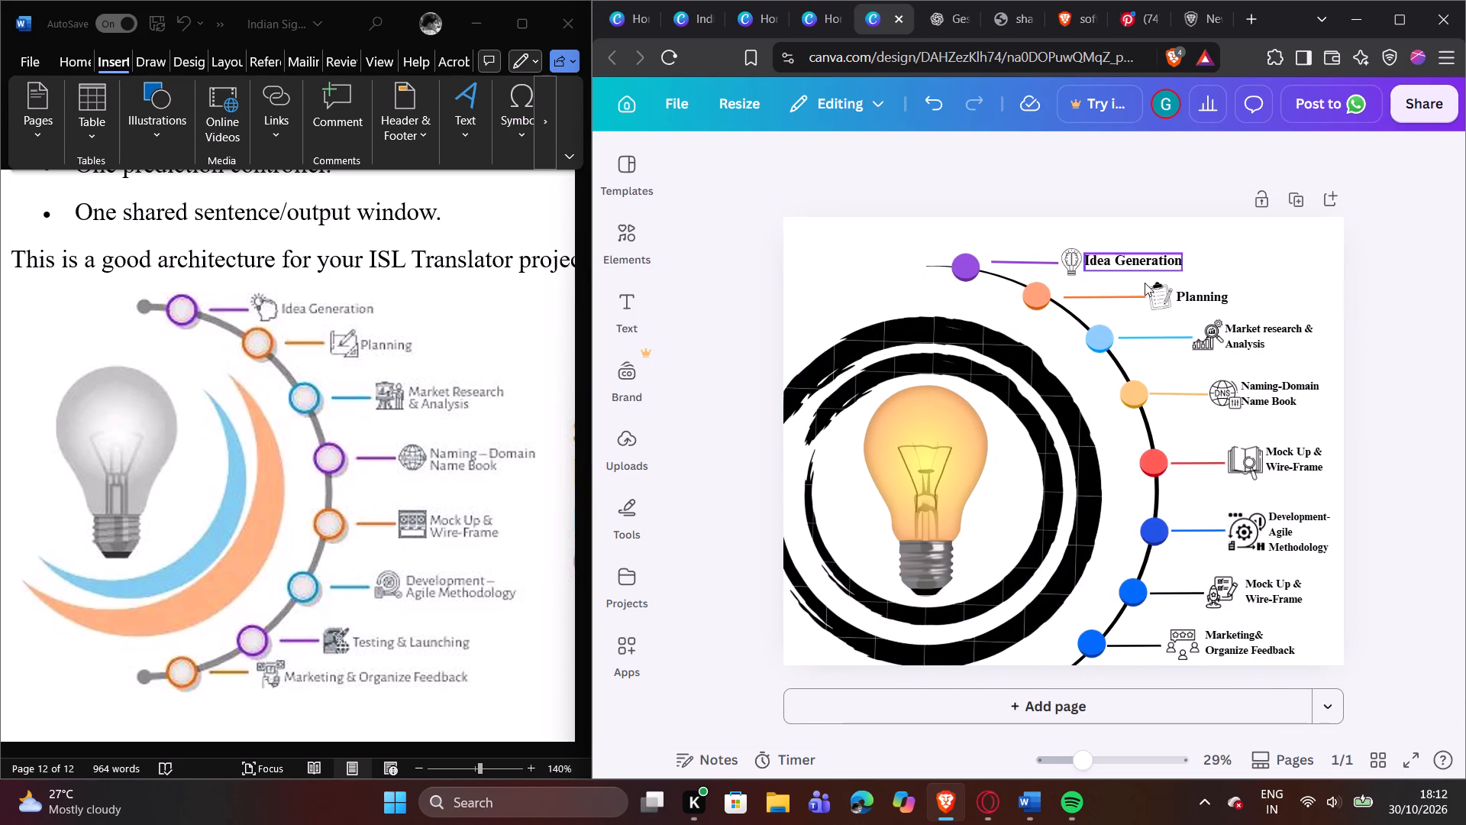
Recolour the lower "Mock Up & Wire-Frame" circle on the arc bright green (#9eff1f) from the full set of default solid colours.
{"action": "left_click", "coordinate": [1122, 596]}
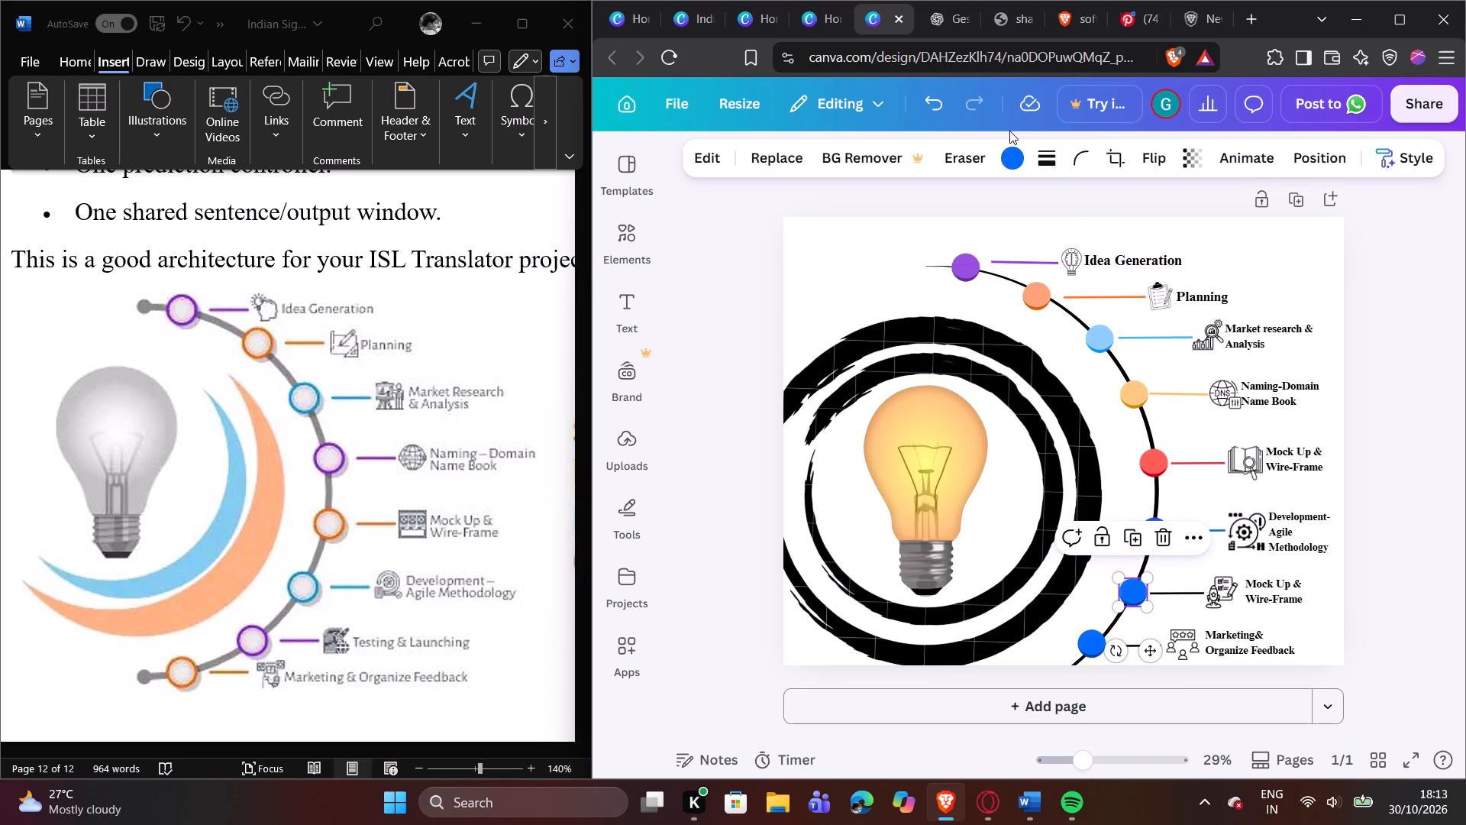
{"action": "left_click", "coordinate": [1021, 163]}
{"action": "scroll", "coordinate": [851, 442], "scroll_direction": "down", "scroll_amount": 3}
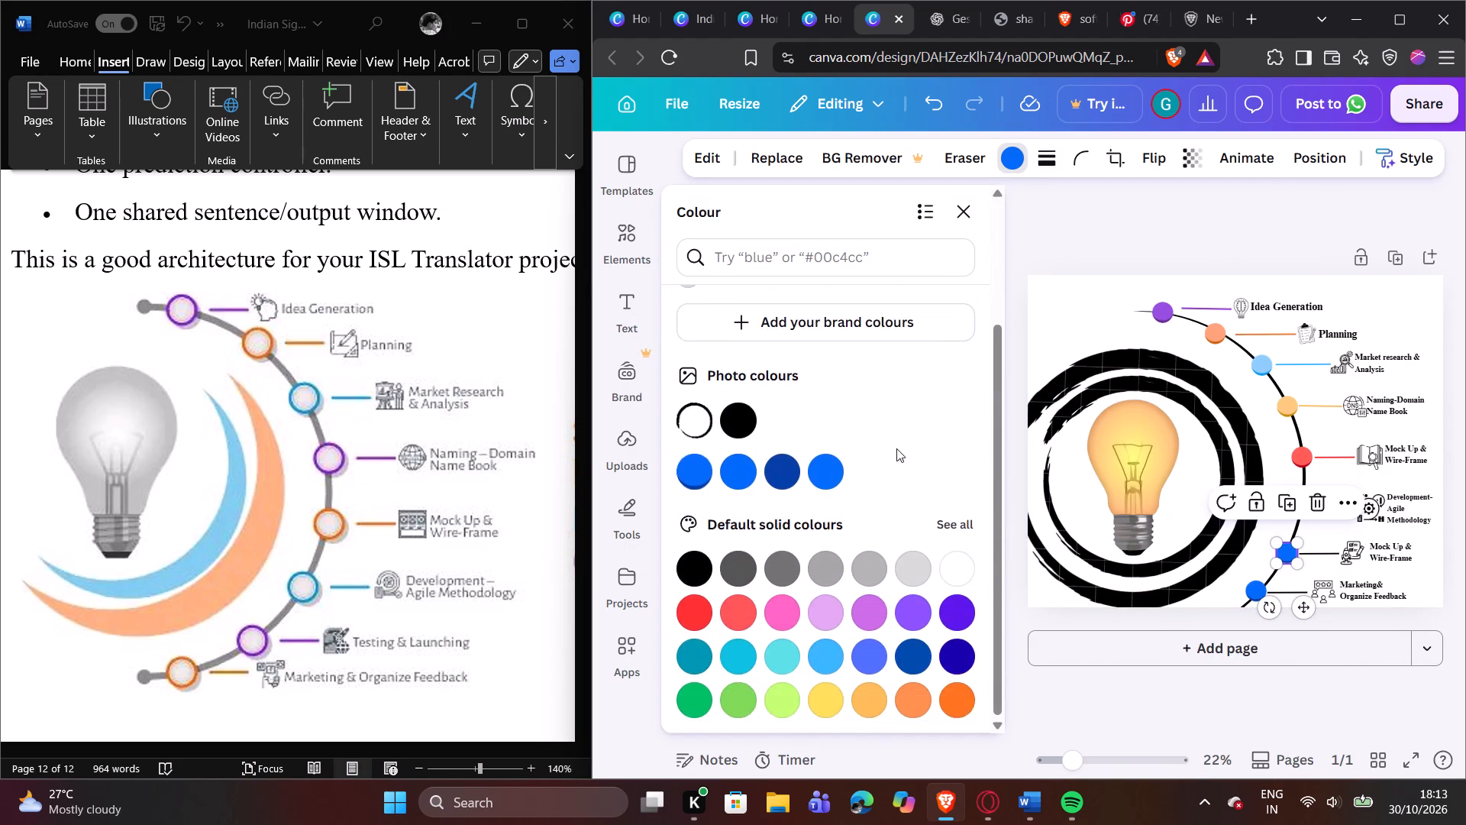
{"action": "scroll", "coordinate": [896, 448], "scroll_direction": "down", "scroll_amount": 1}
{"action": "scroll", "coordinate": [912, 448], "scroll_direction": "up", "scroll_amount": 1}
{"action": "scroll", "coordinate": [966, 537], "scroll_direction": "down", "scroll_amount": 3}
{"action": "left_click", "coordinate": [961, 525]}
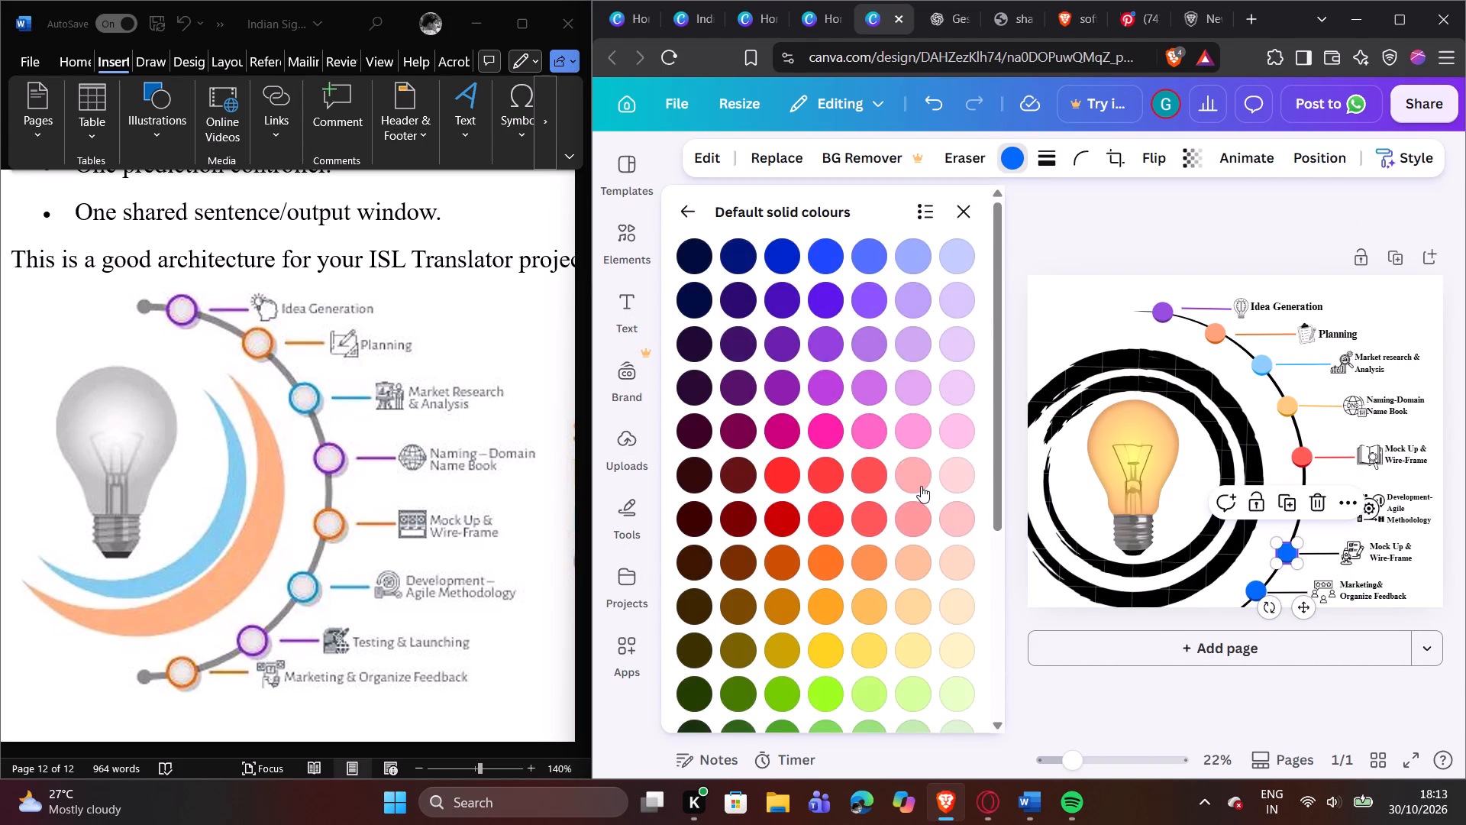
{"action": "scroll", "coordinate": [921, 486], "scroll_direction": "down", "scroll_amount": 3}
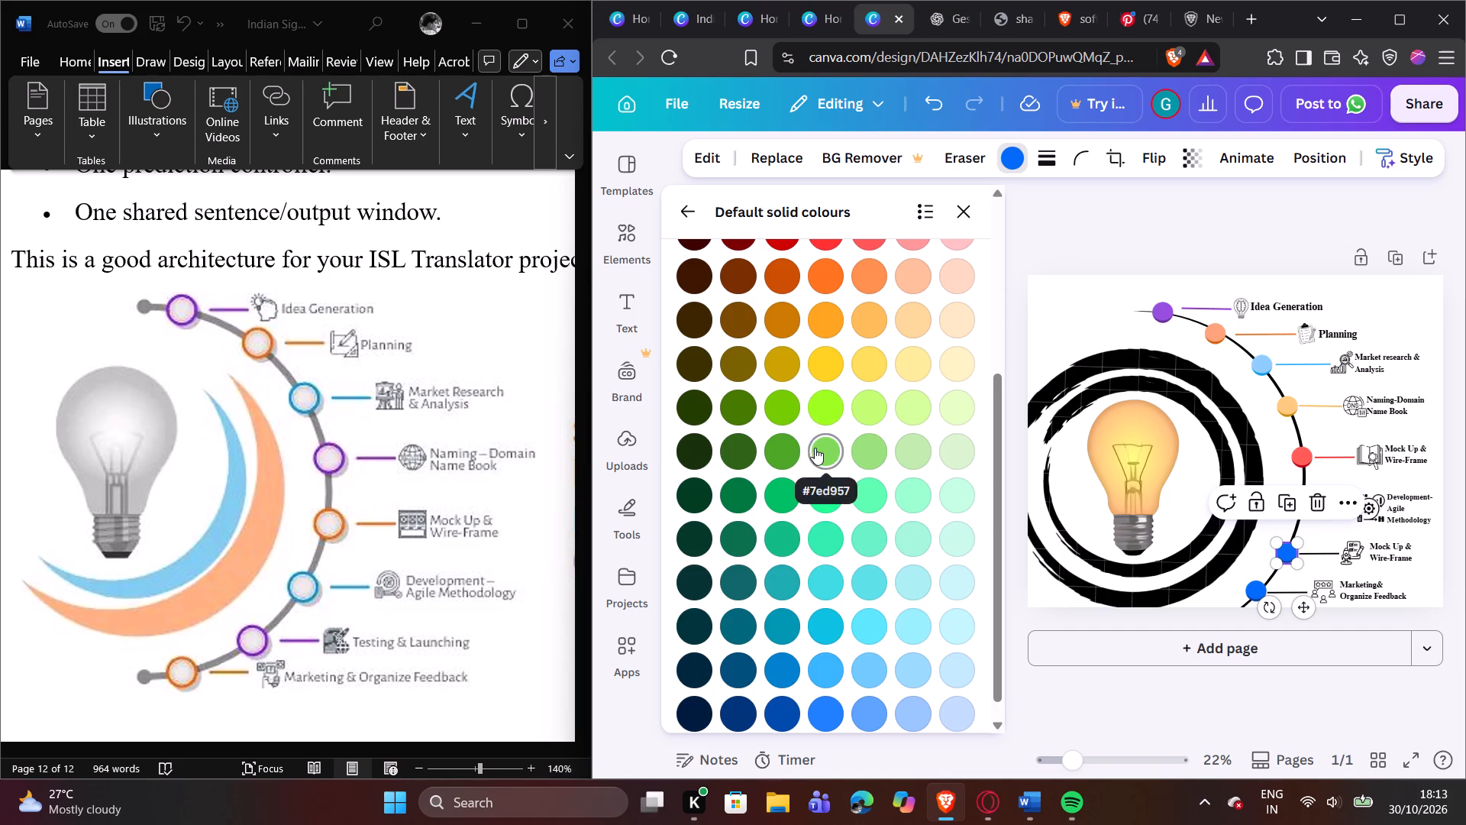
{"action": "left_click", "coordinate": [812, 412]}
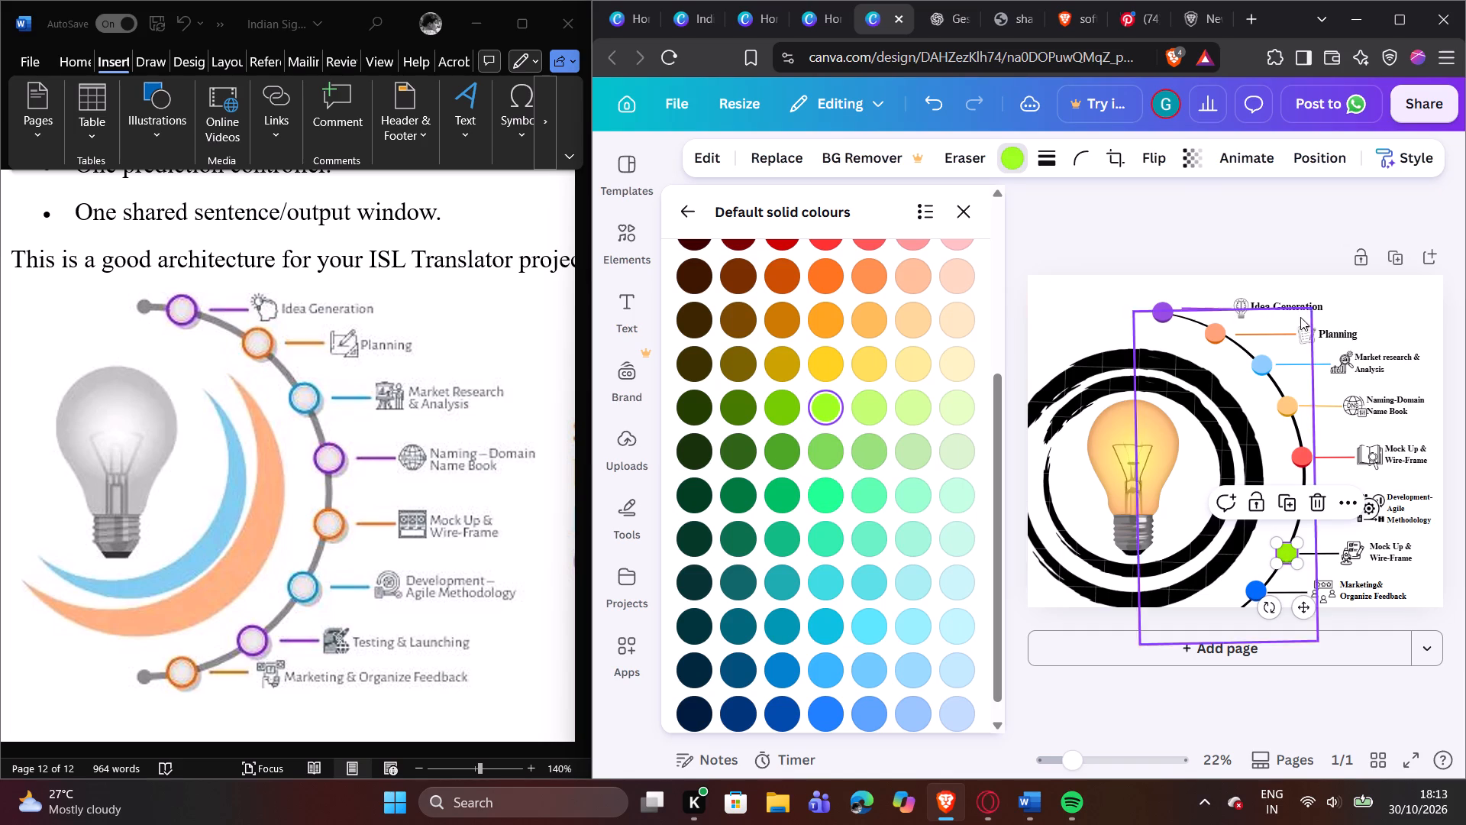
{"action": "left_click", "coordinate": [1368, 321]}
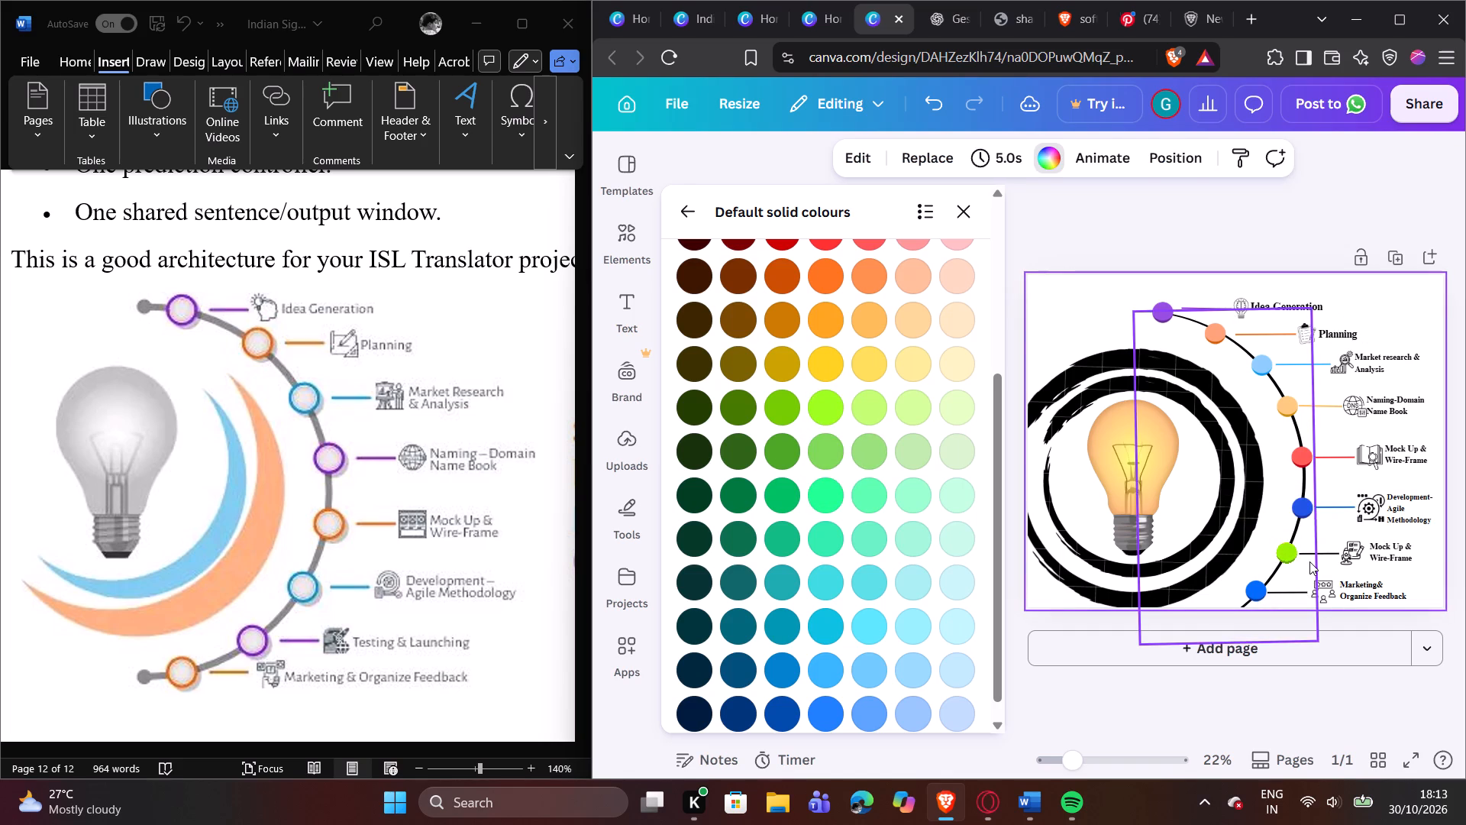
Recolour the lower "Mock Up & Wire-Frame" connector line bright green (#9eff1f) to match its circle.
{"action": "left_click", "coordinate": [1318, 551]}
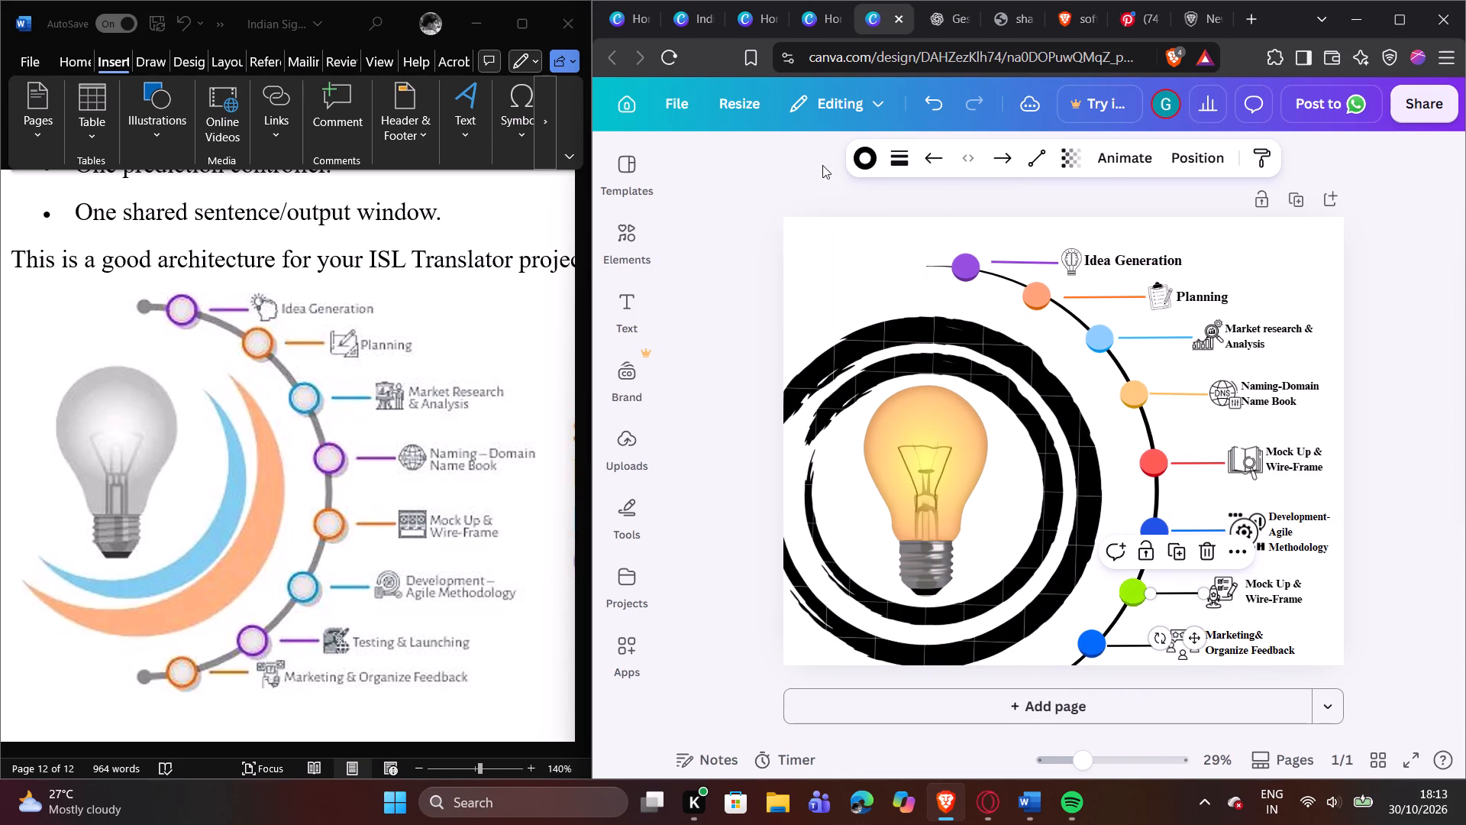
{"action": "left_click", "coordinate": [867, 160]}
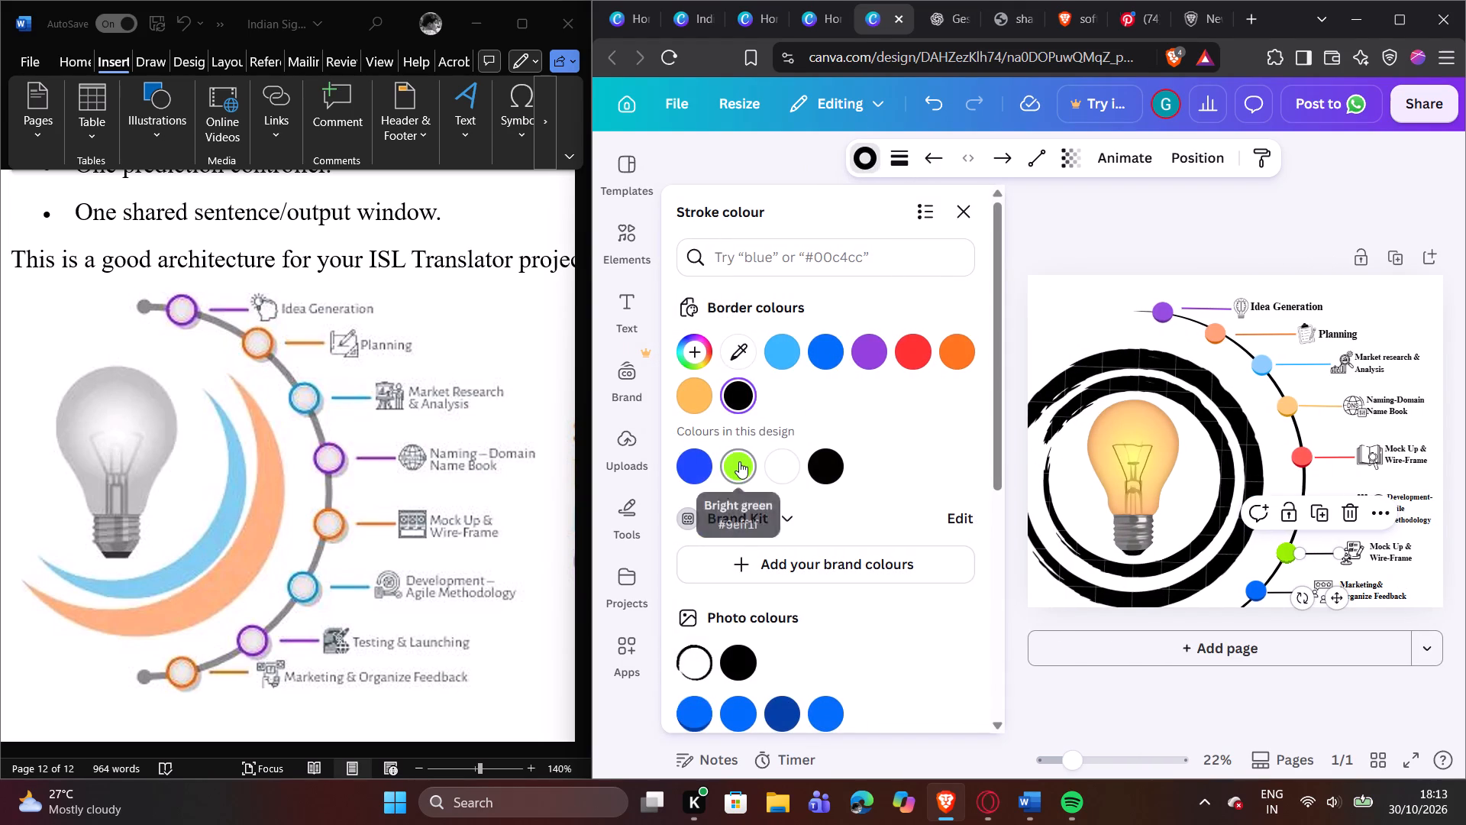
{"action": "left_click", "coordinate": [739, 461]}
{"action": "left_click", "coordinate": [1329, 214]}
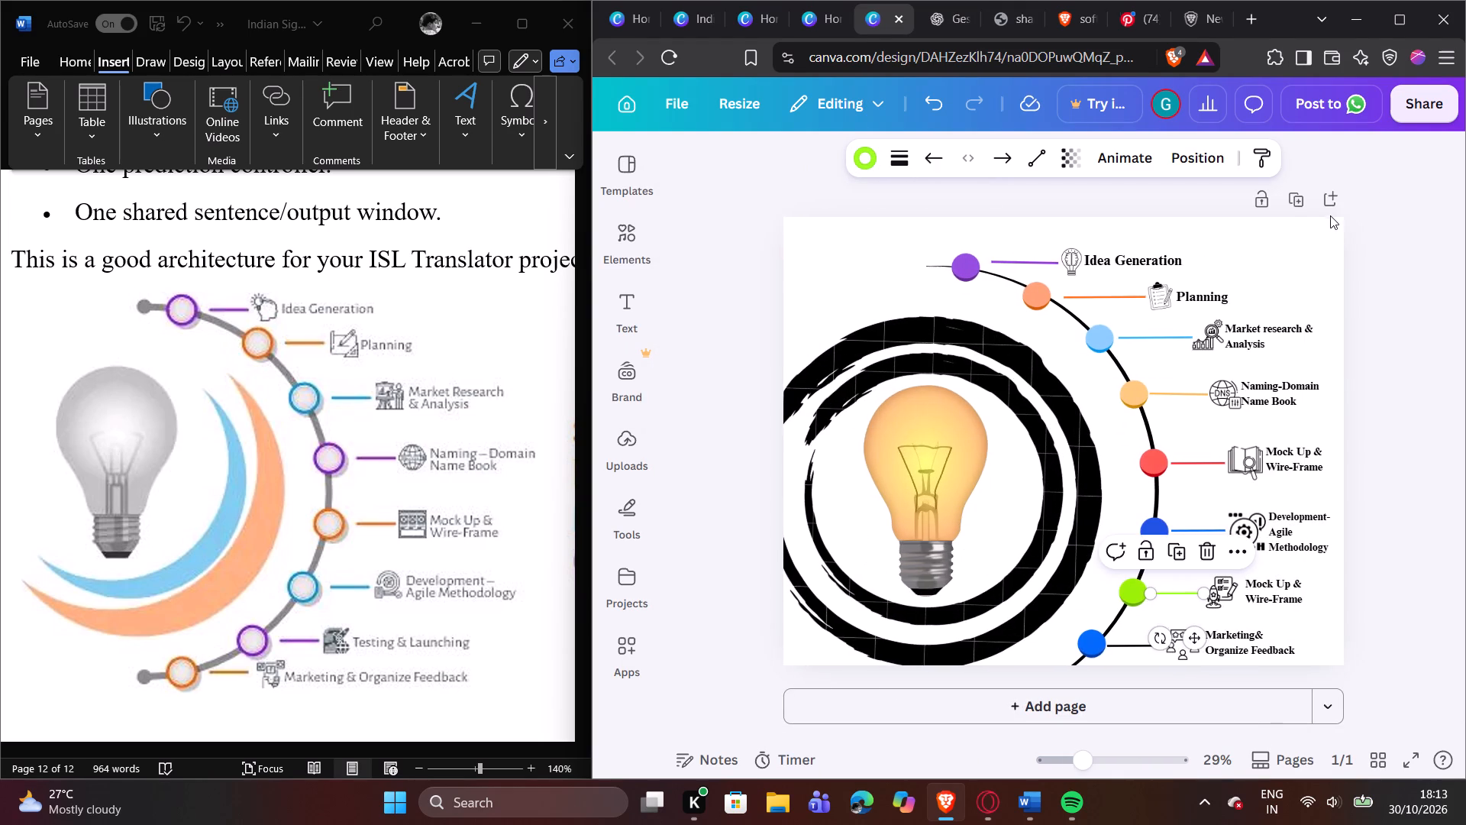
{"action": "left_click", "coordinate": [1374, 476]}
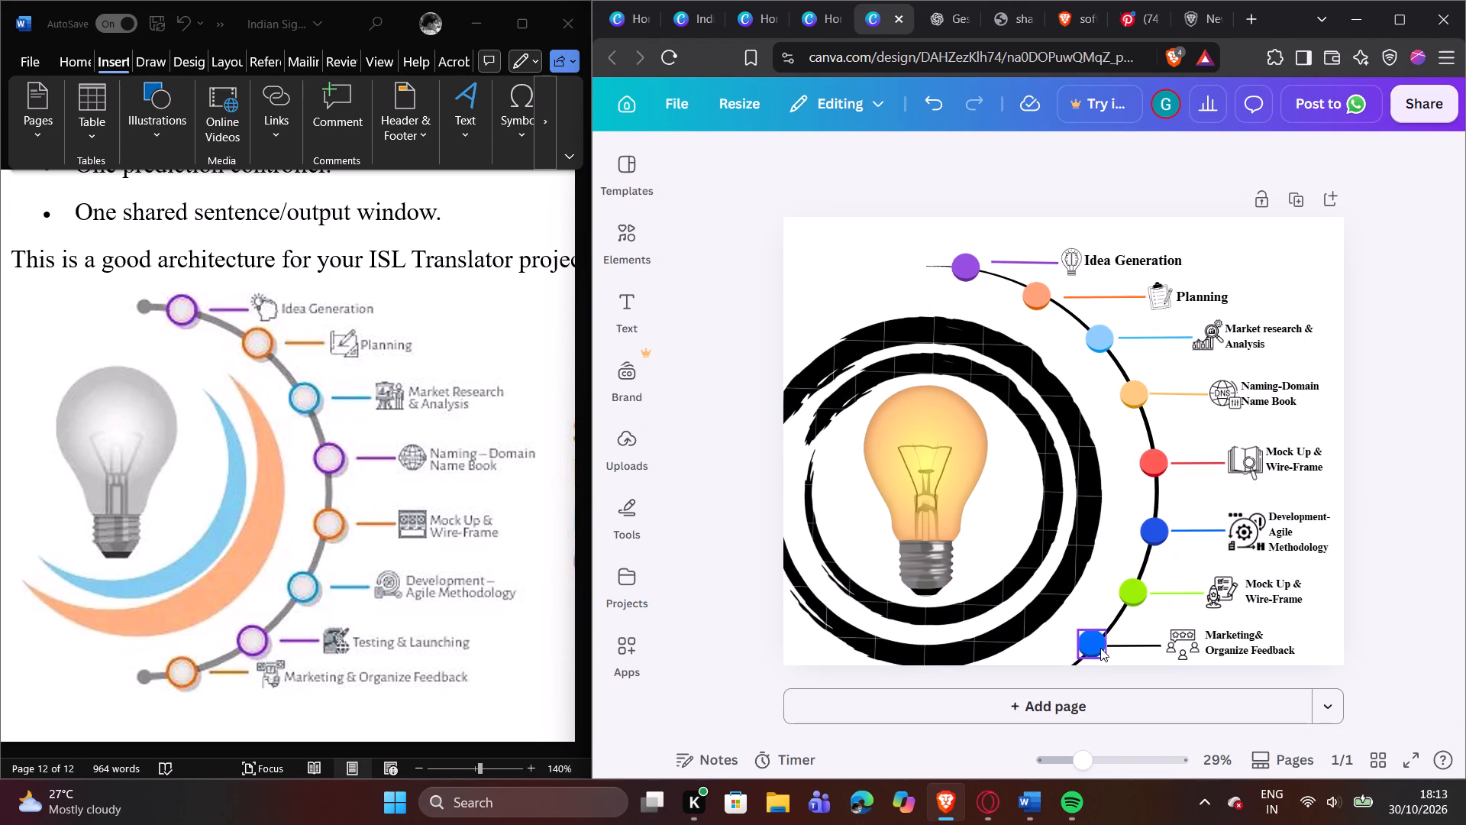
Recolour the "Marketing & Organize Feedback" circle on the arc bright pink, trying teal, cyan and purple shades from the full default solid colours first.
{"action": "left_click", "coordinate": [1088, 652]}
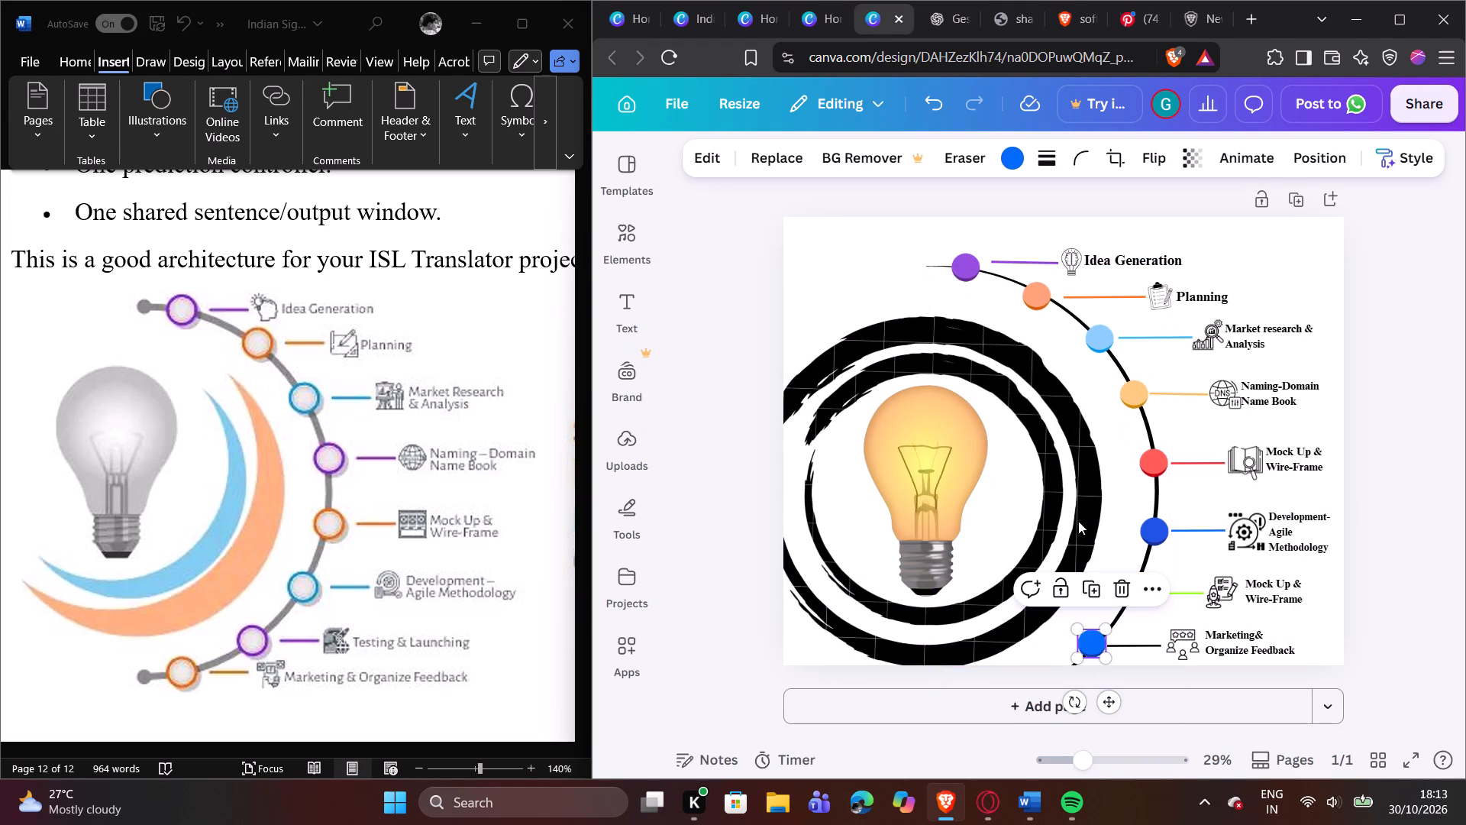
{"action": "left_click", "coordinate": [1011, 154]}
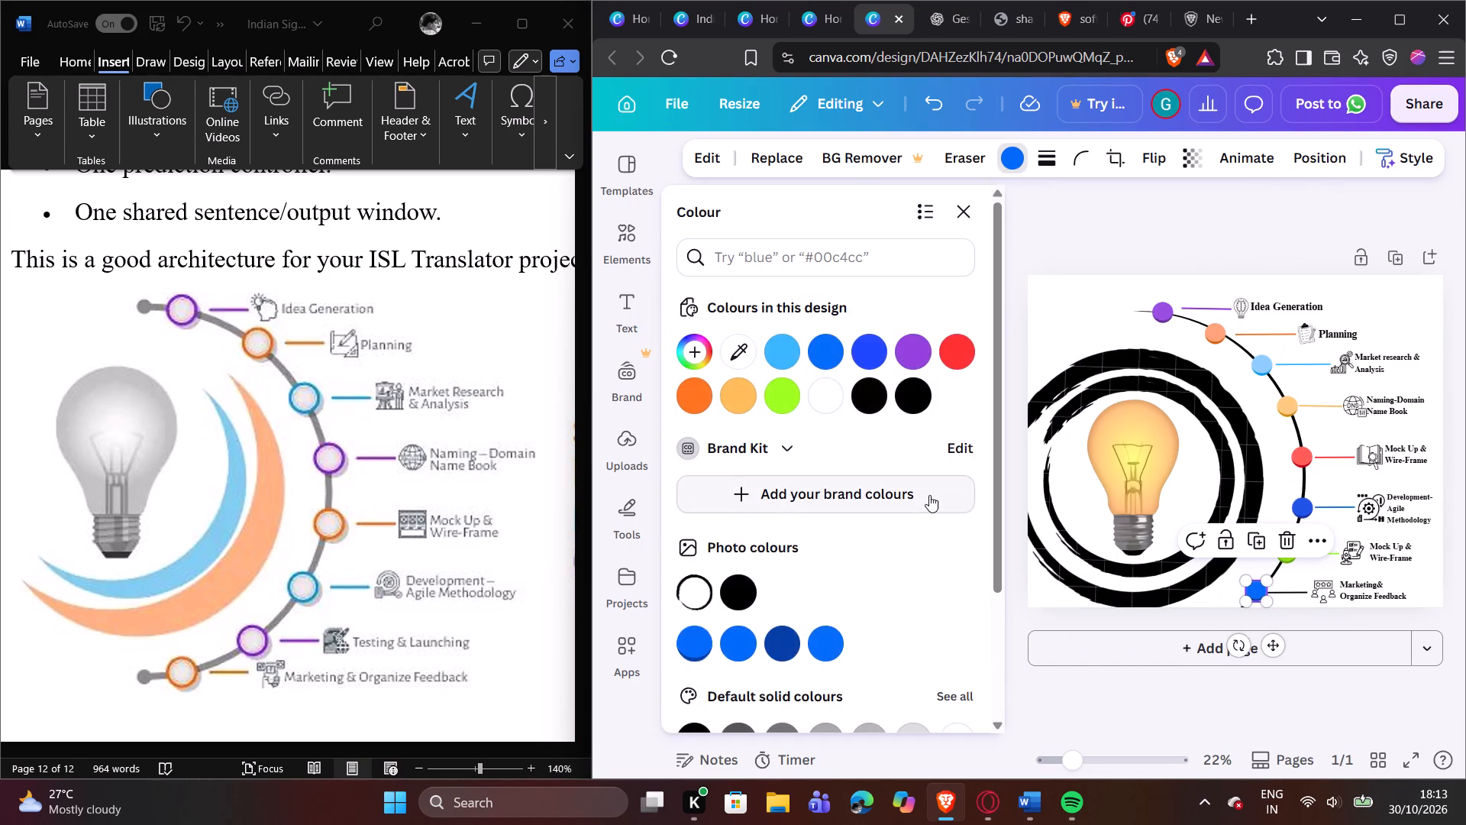
{"action": "scroll", "coordinate": [929, 495], "scroll_direction": "down", "scroll_amount": 3}
{"action": "left_click", "coordinate": [947, 522]}
{"action": "scroll", "coordinate": [947, 522], "scroll_direction": "down", "scroll_amount": 3}
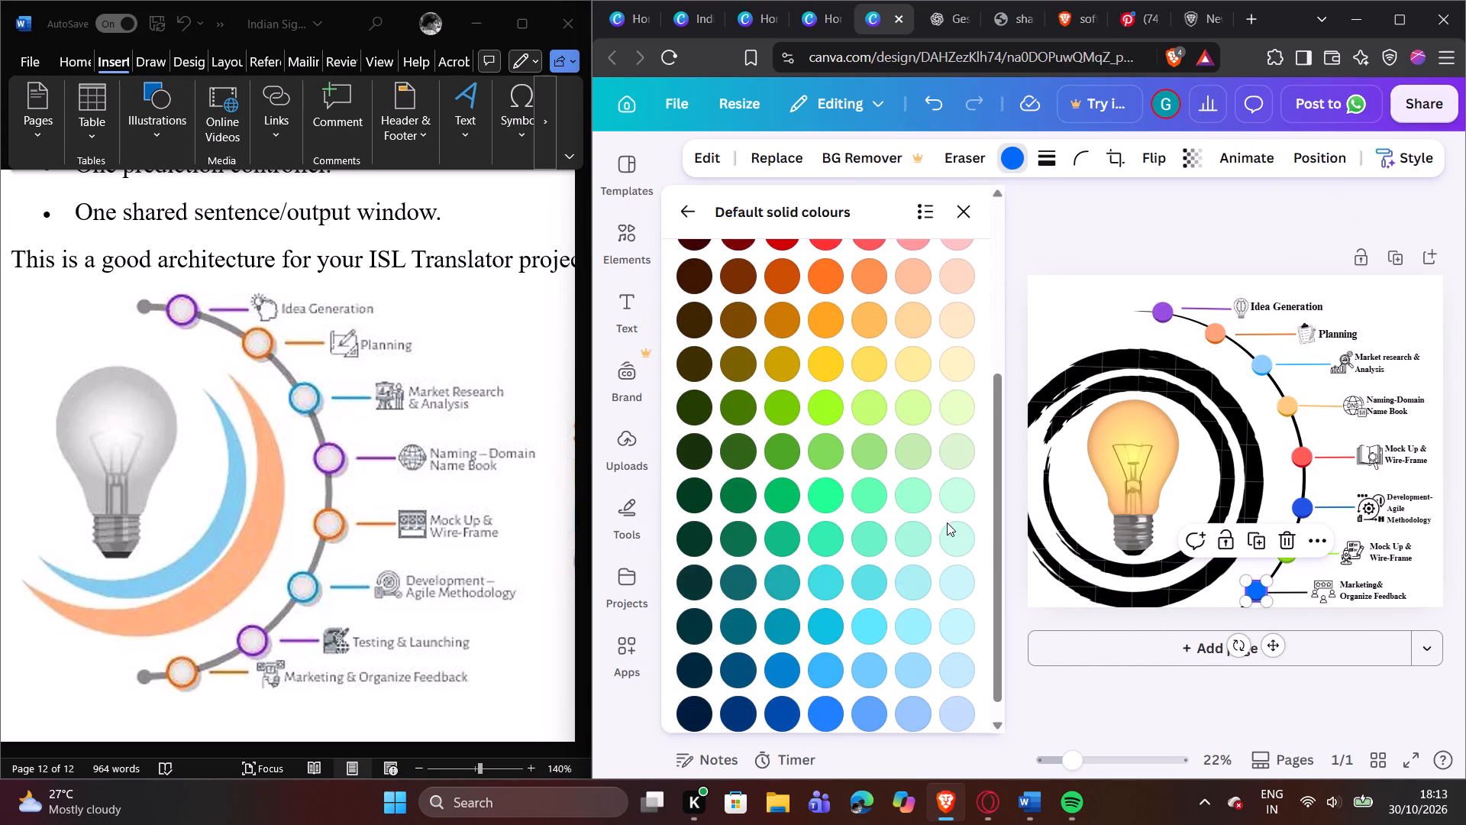
{"action": "scroll", "coordinate": [947, 522], "scroll_direction": "down", "scroll_amount": 5}
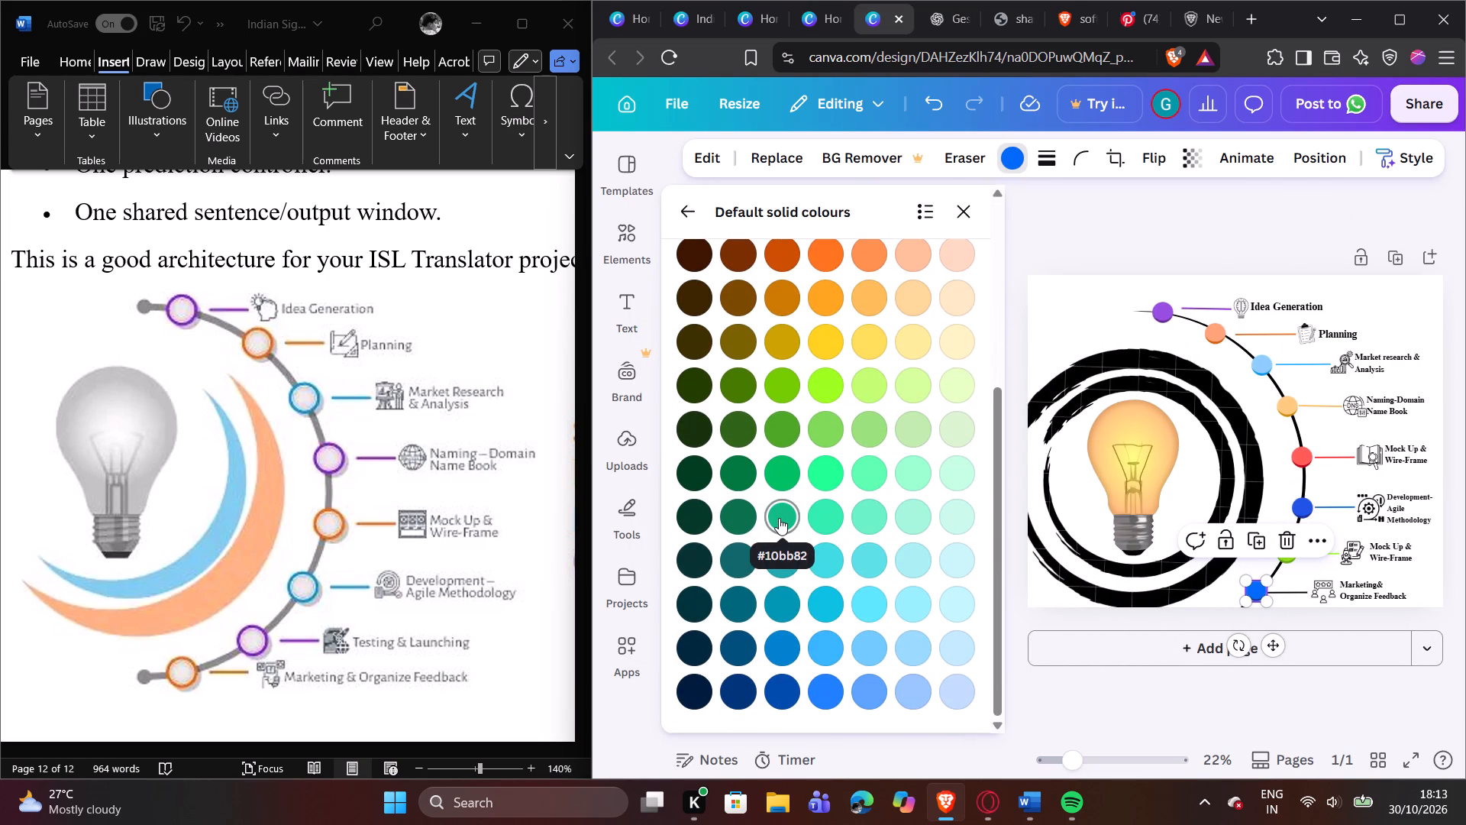
{"action": "left_click", "coordinate": [781, 597]}
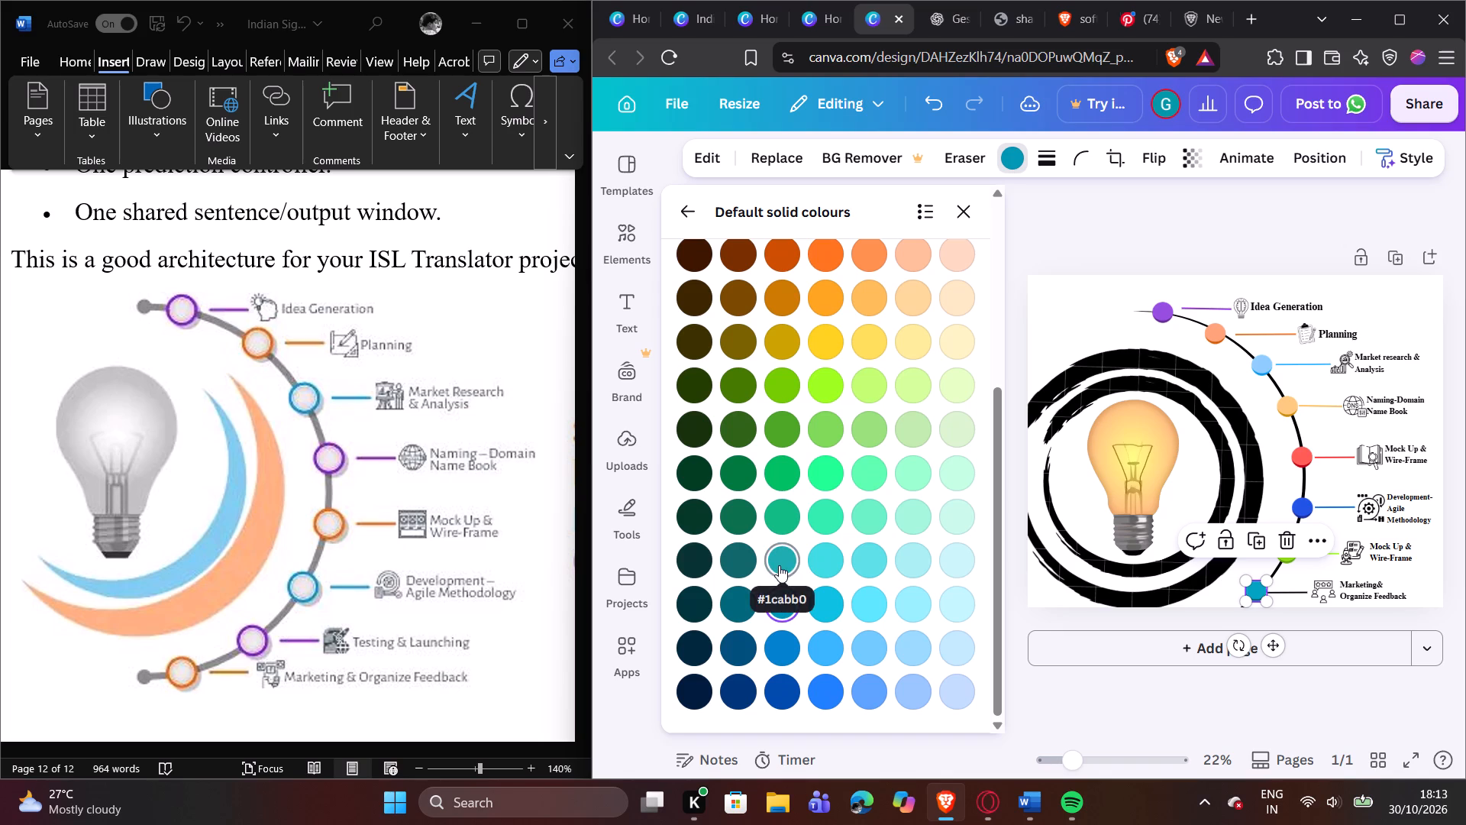
{"action": "left_click", "coordinate": [779, 565]}
{"action": "left_click", "coordinate": [826, 594]}
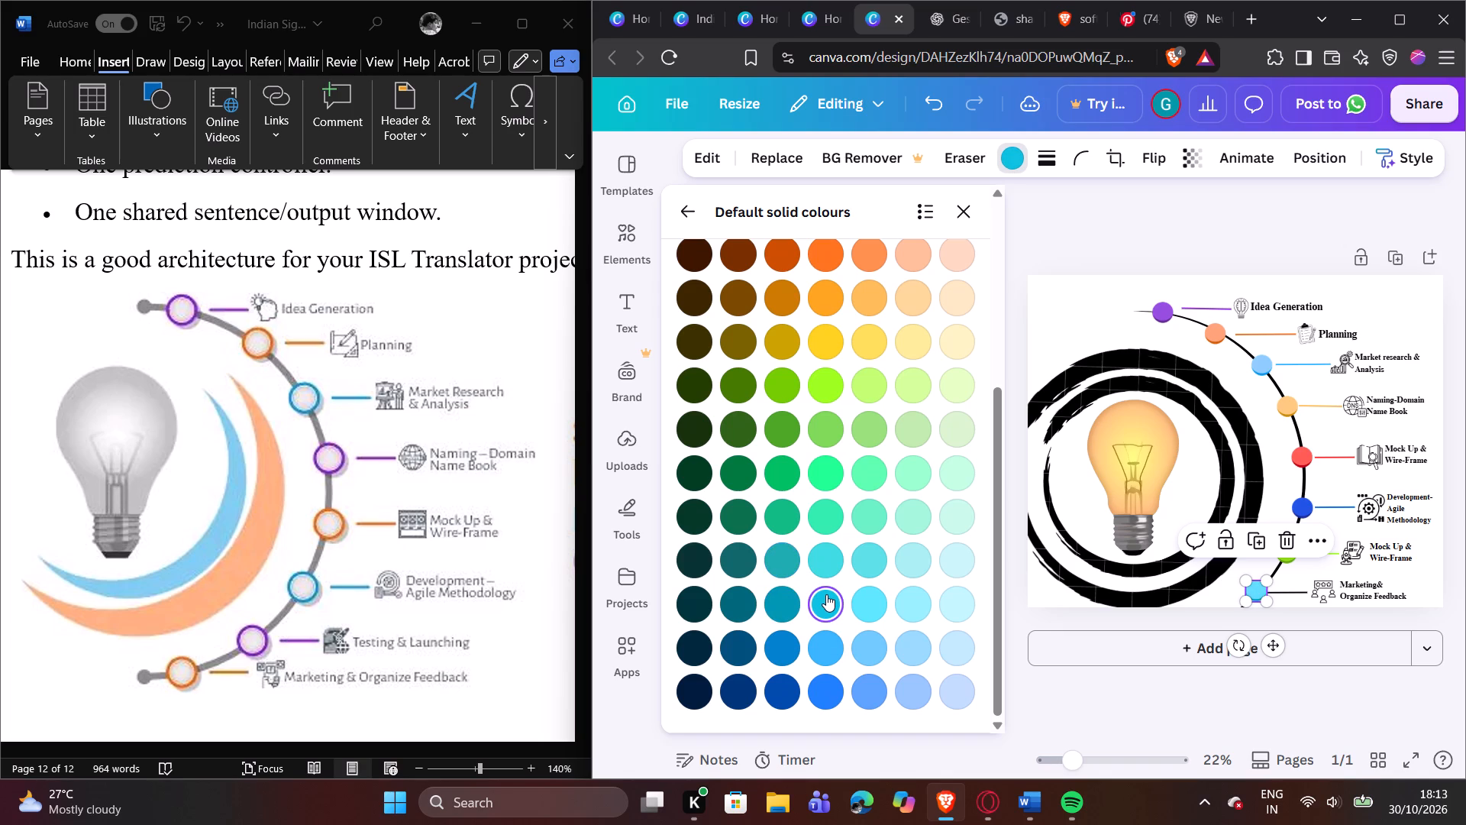
{"action": "scroll", "coordinate": [830, 351], "scroll_direction": "up", "scroll_amount": 2}
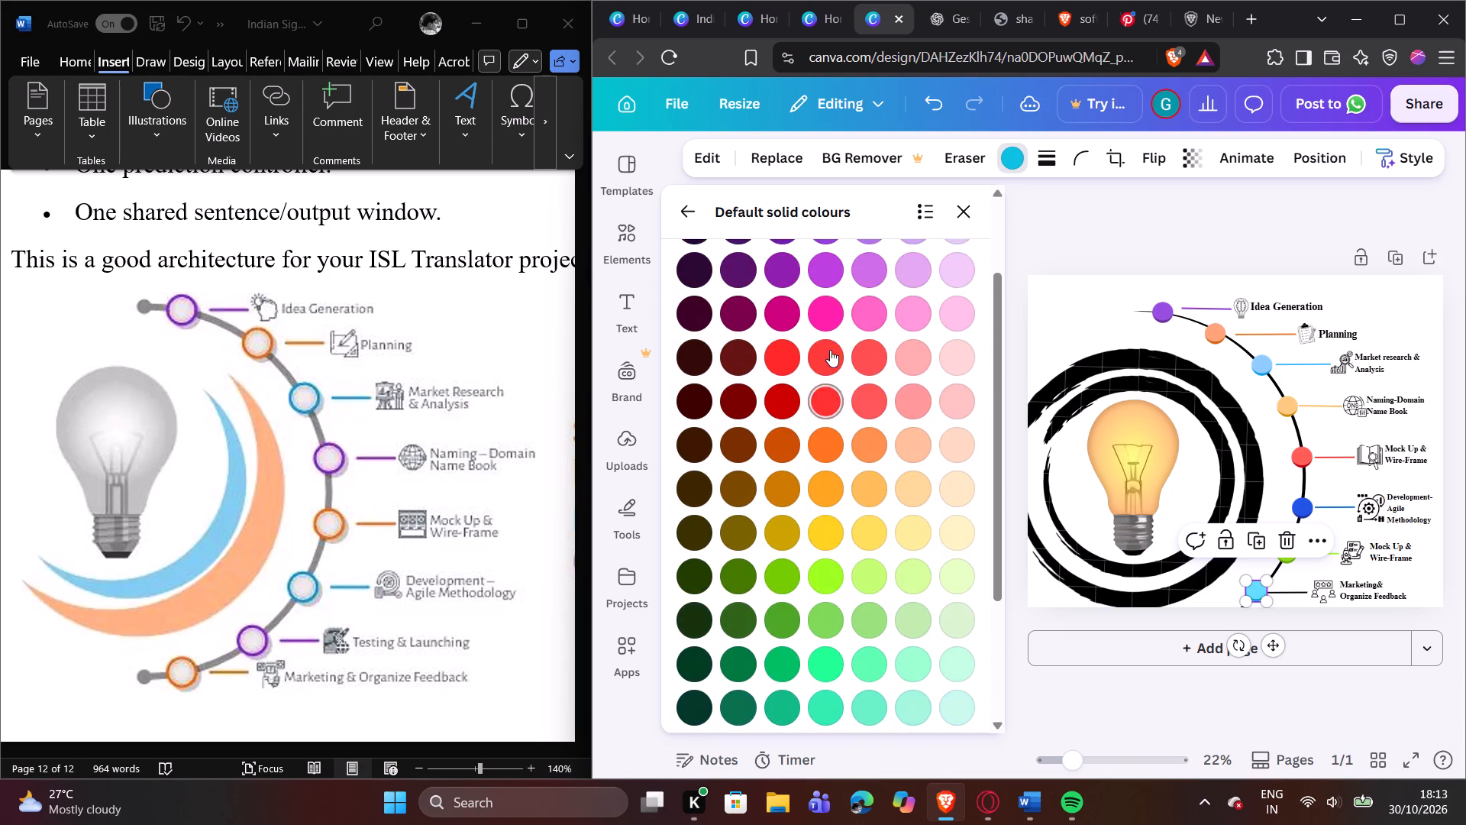
{"action": "scroll", "coordinate": [830, 350], "scroll_direction": "up", "scroll_amount": 2}
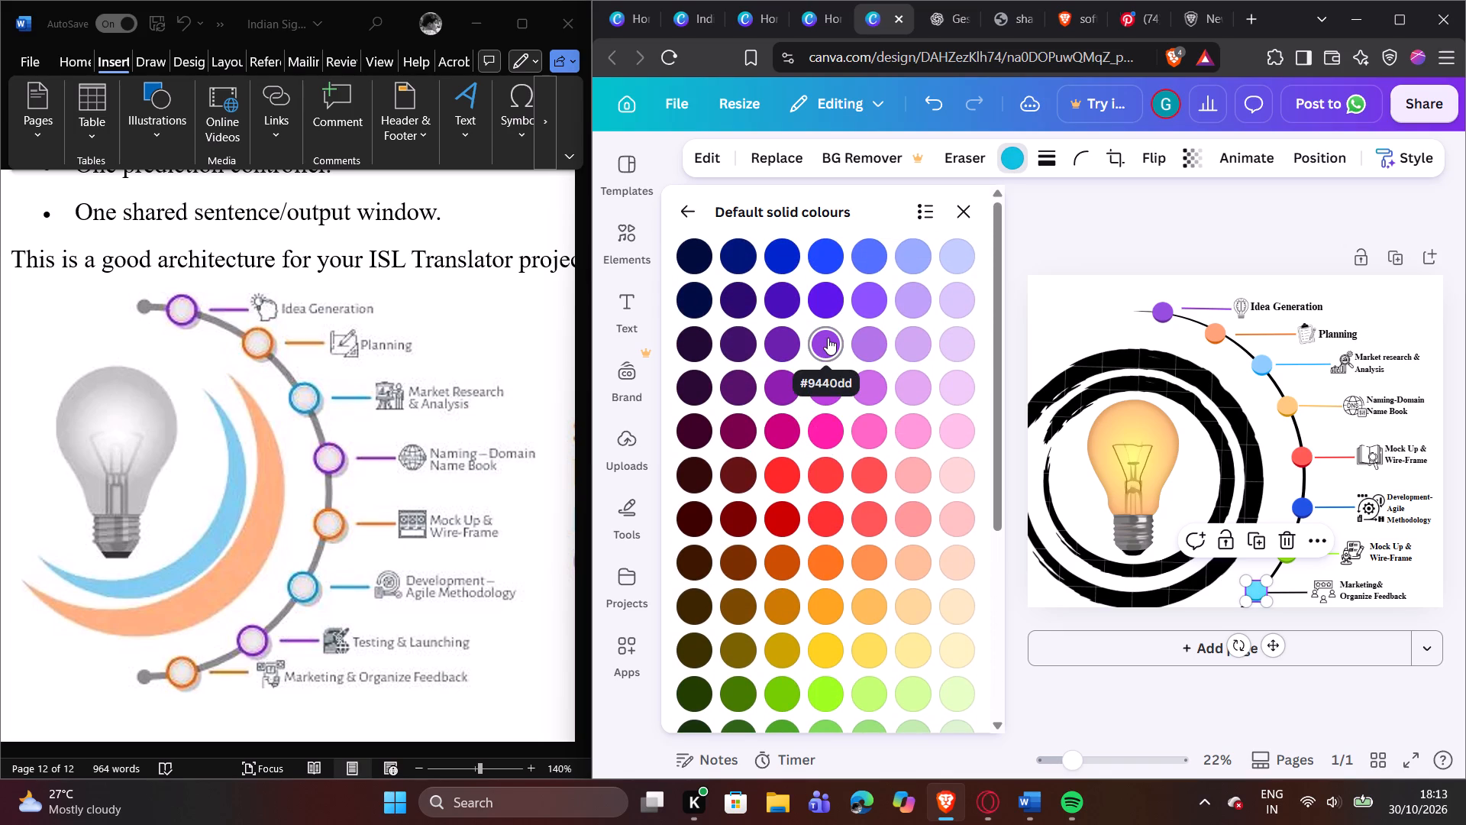
{"action": "left_click", "coordinate": [828, 338]}
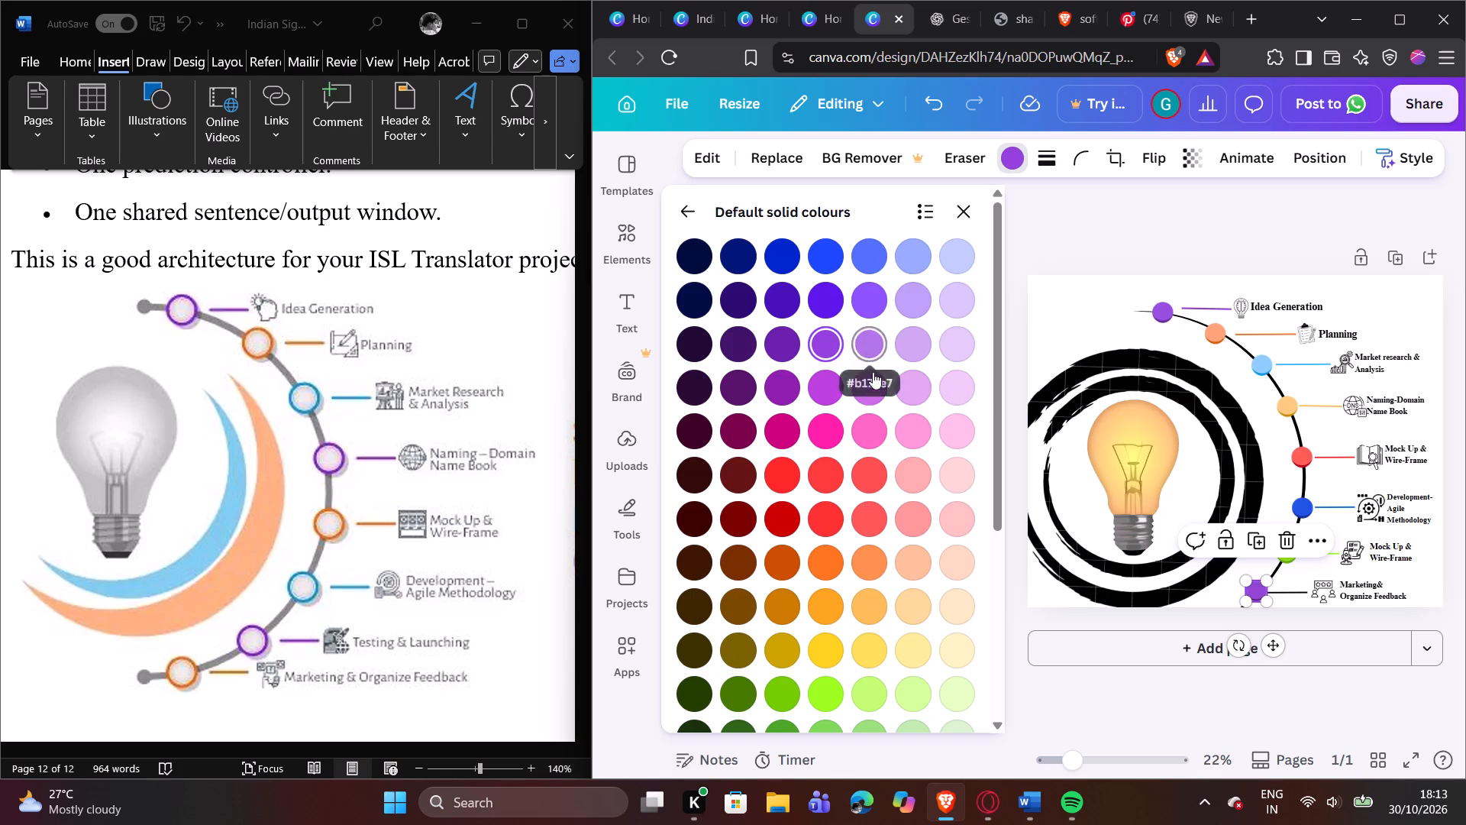
{"action": "left_click", "coordinate": [869, 384]}
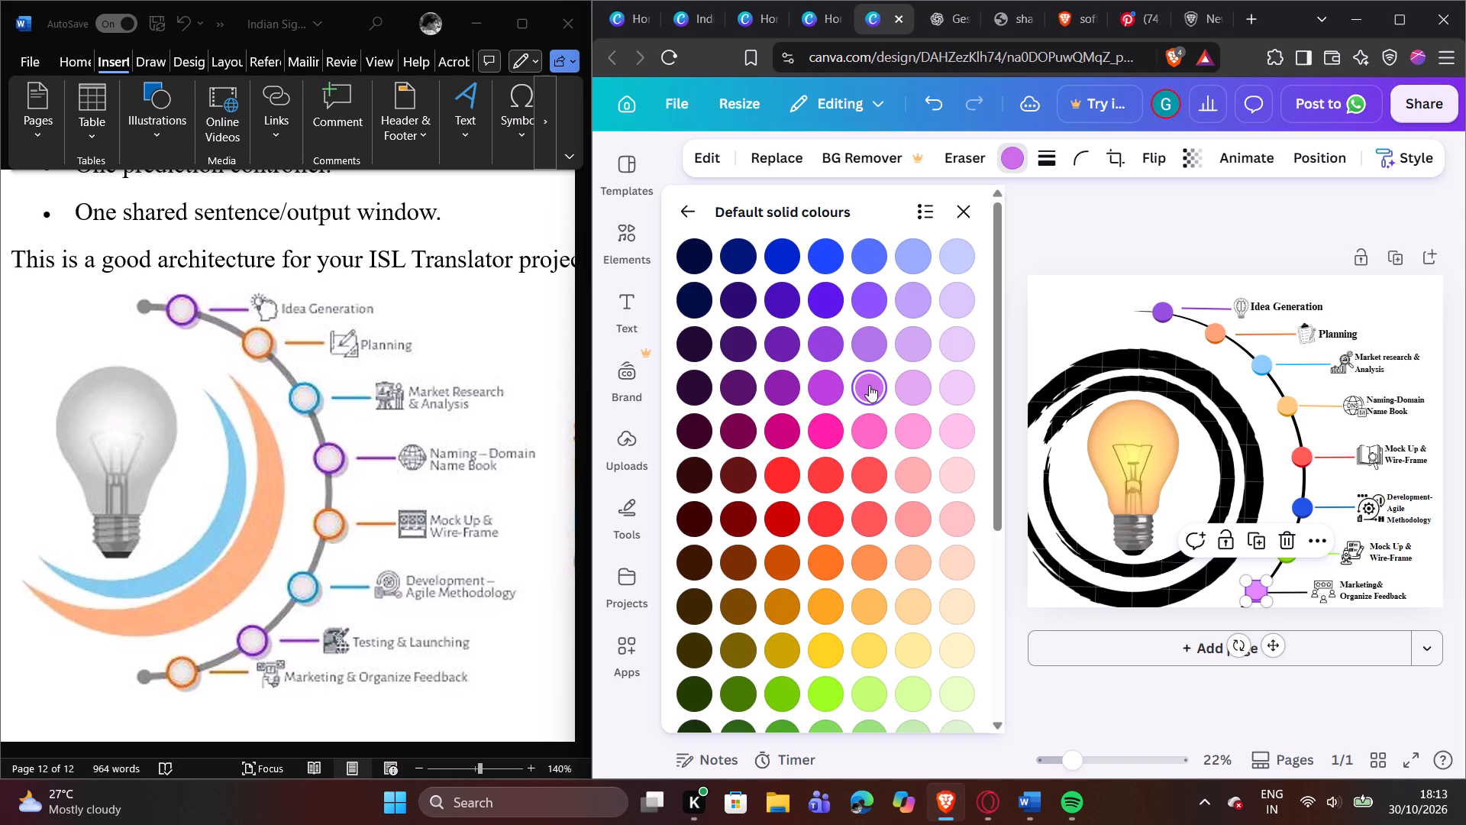
{"action": "left_click", "coordinate": [901, 390]}
{"action": "left_click", "coordinate": [873, 419]}
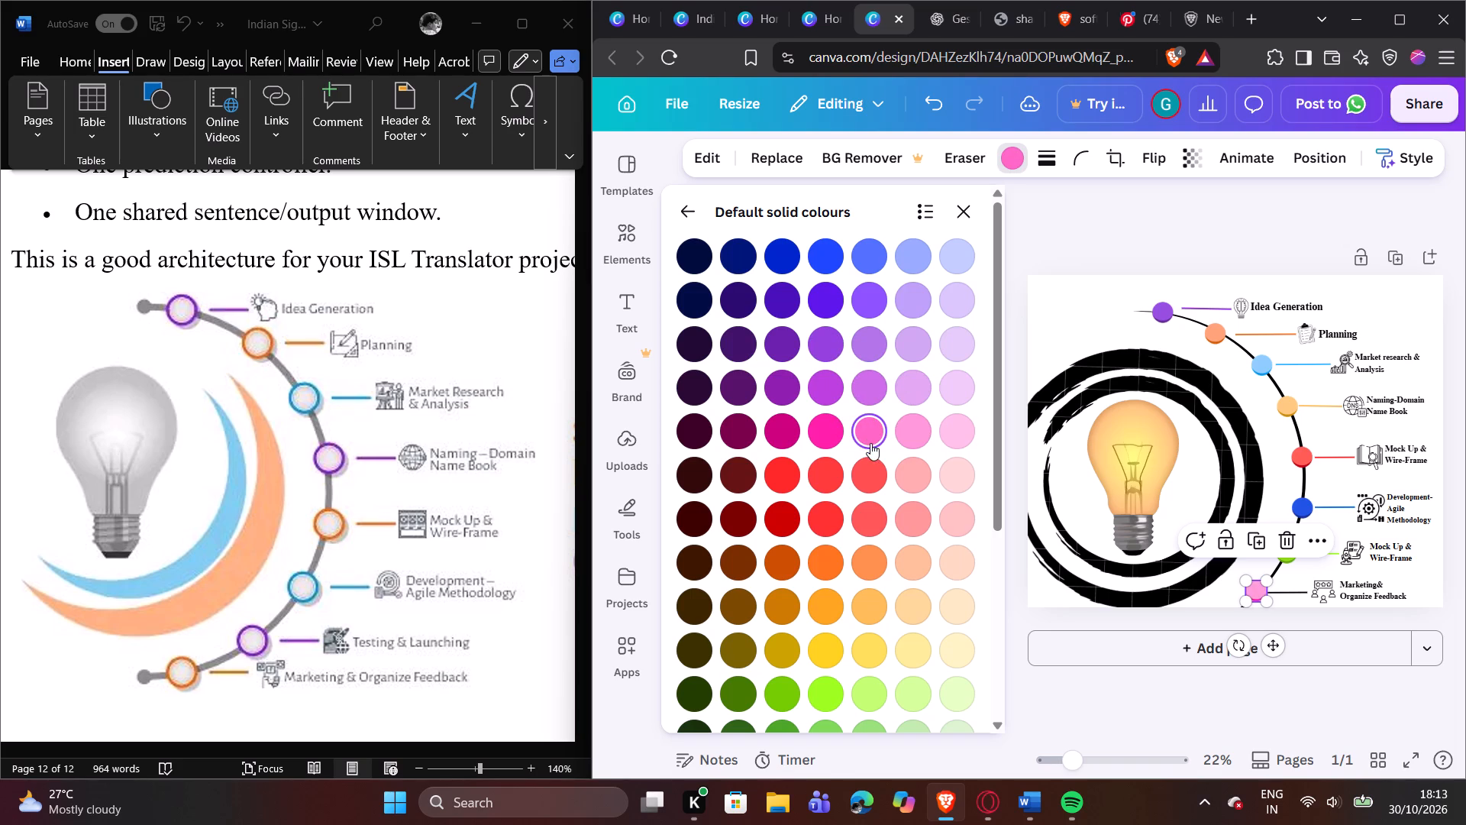
{"action": "left_click", "coordinate": [825, 428]}
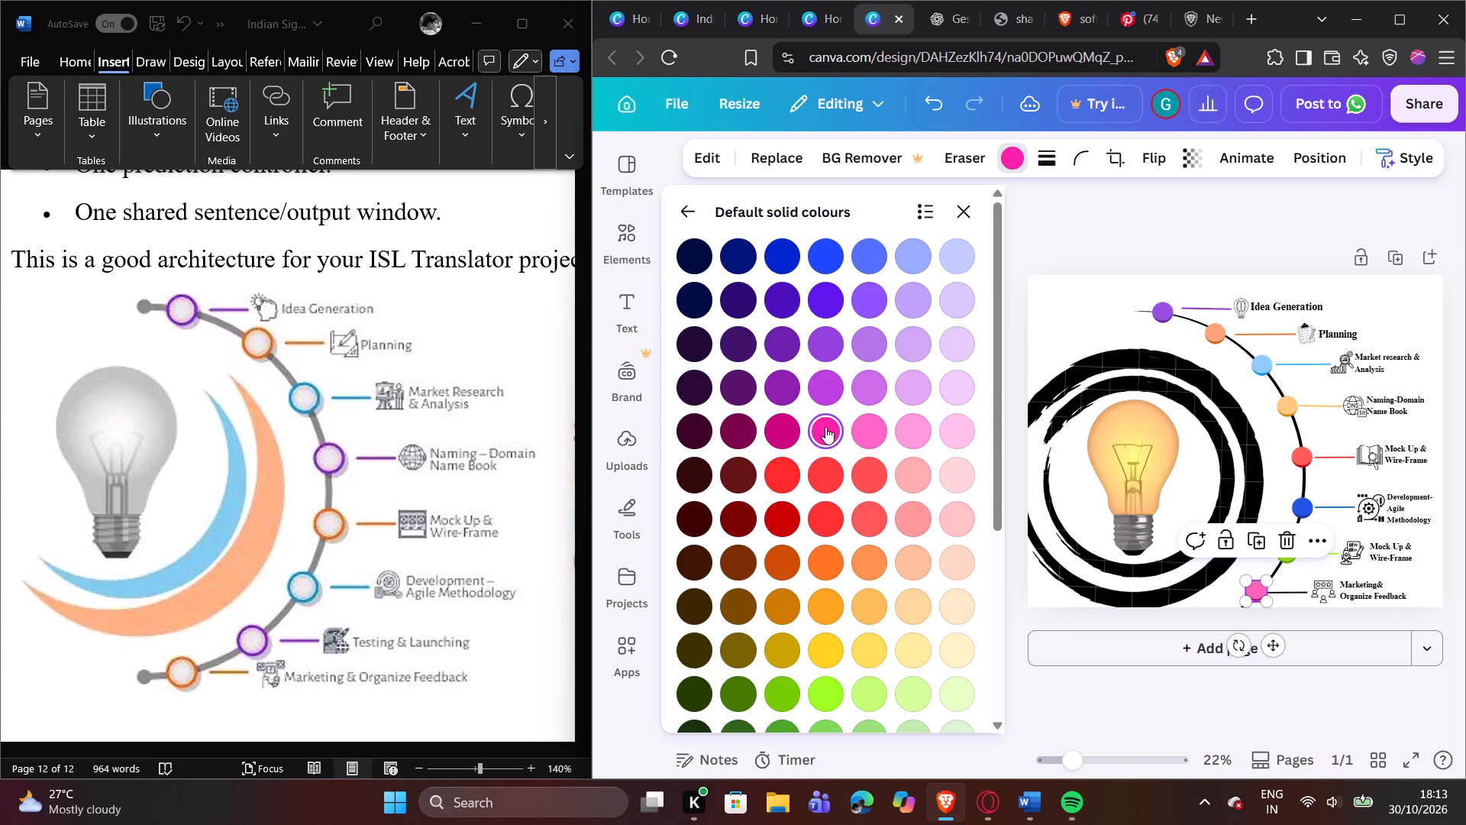
Recolour the "Marketing & Organize Feedback" connector line bright pink to match its circle, using the colours already in the design.
{"action": "left_click", "coordinate": [1285, 595]}
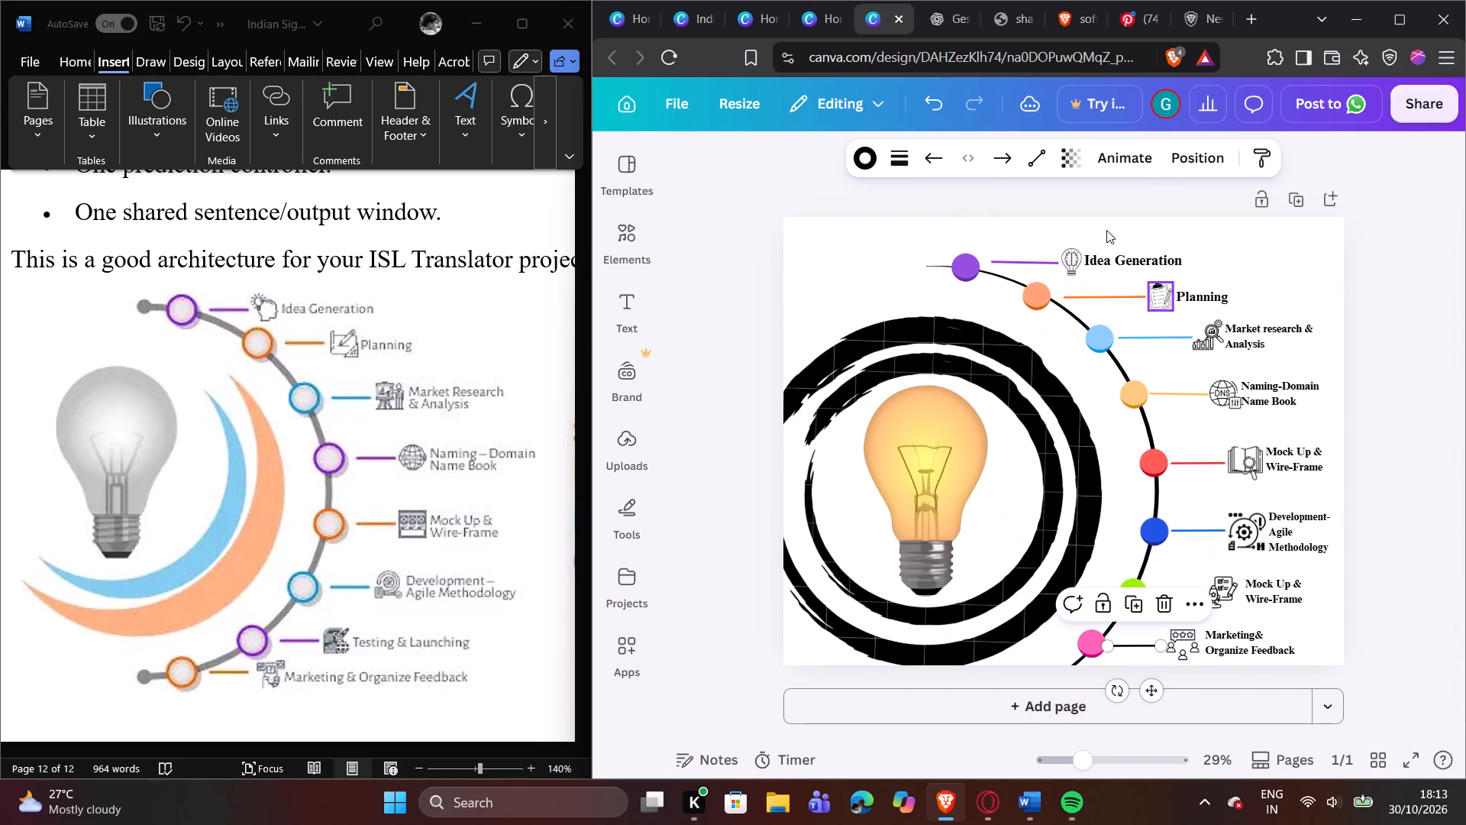
{"action": "left_click", "coordinate": [874, 159]}
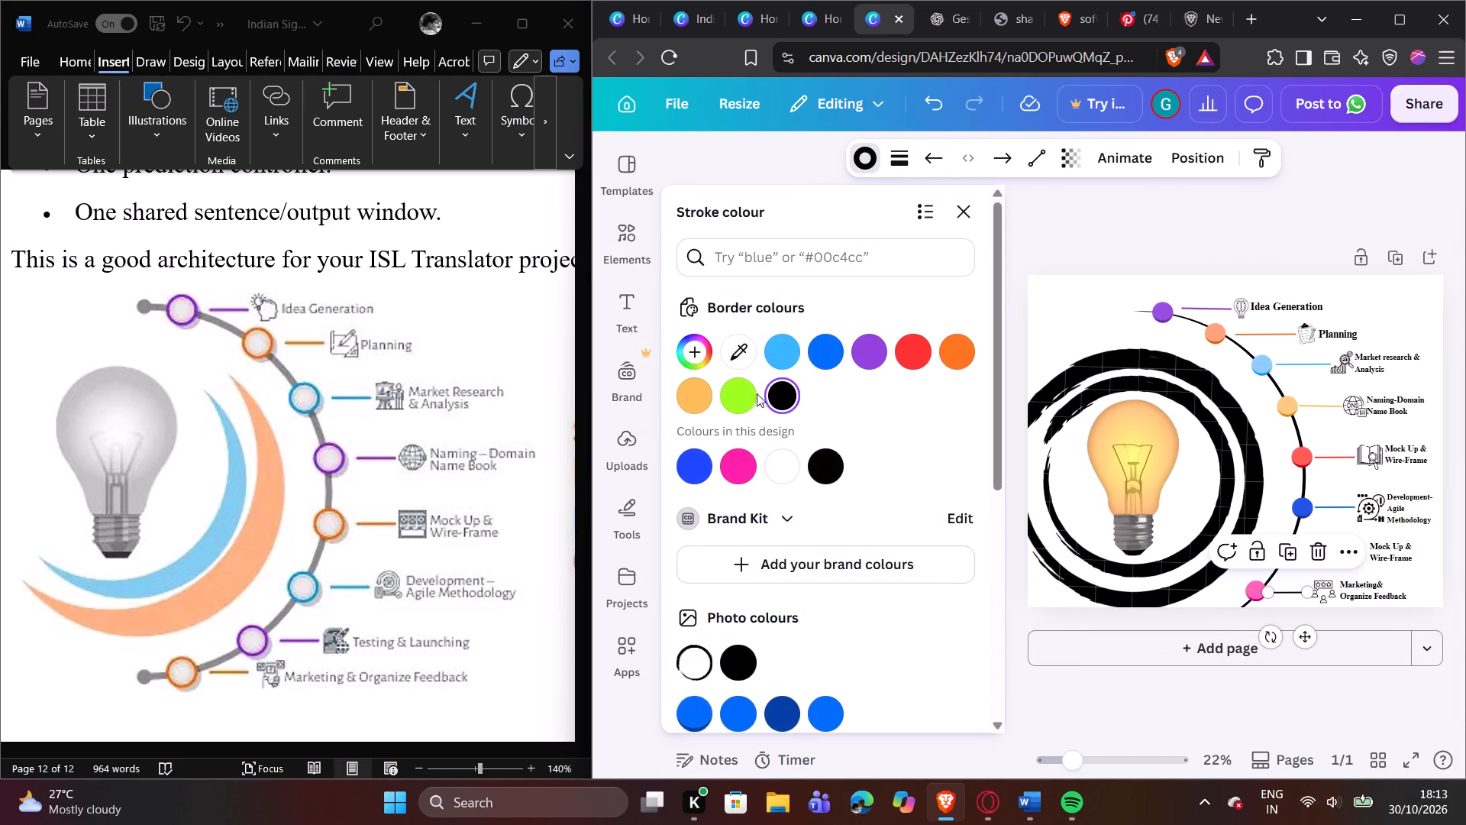
{"action": "left_click", "coordinate": [736, 457]}
{"action": "double_click", "coordinate": [1245, 206]}
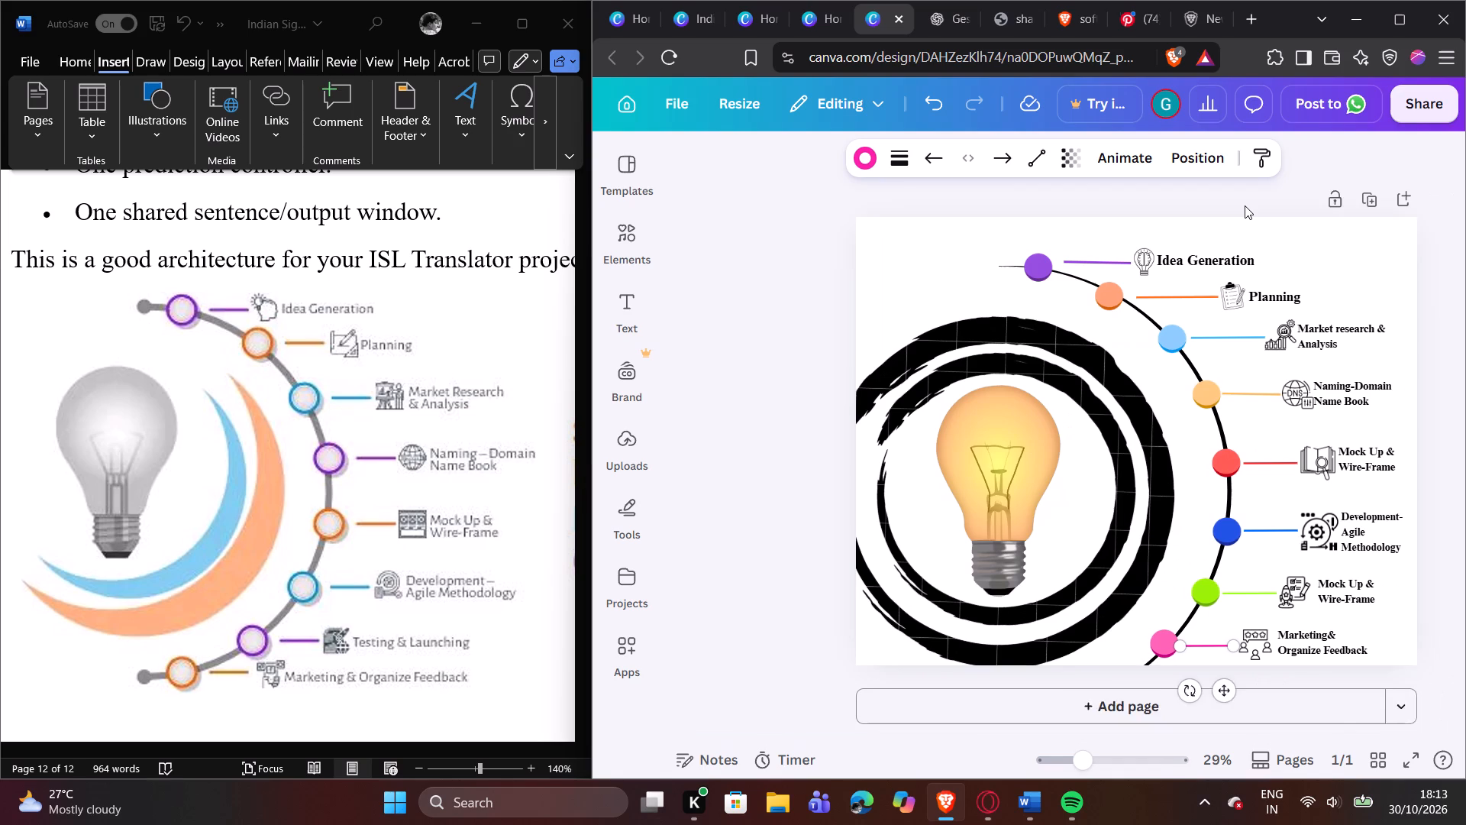
{"action": "left_click", "coordinate": [1406, 250]}
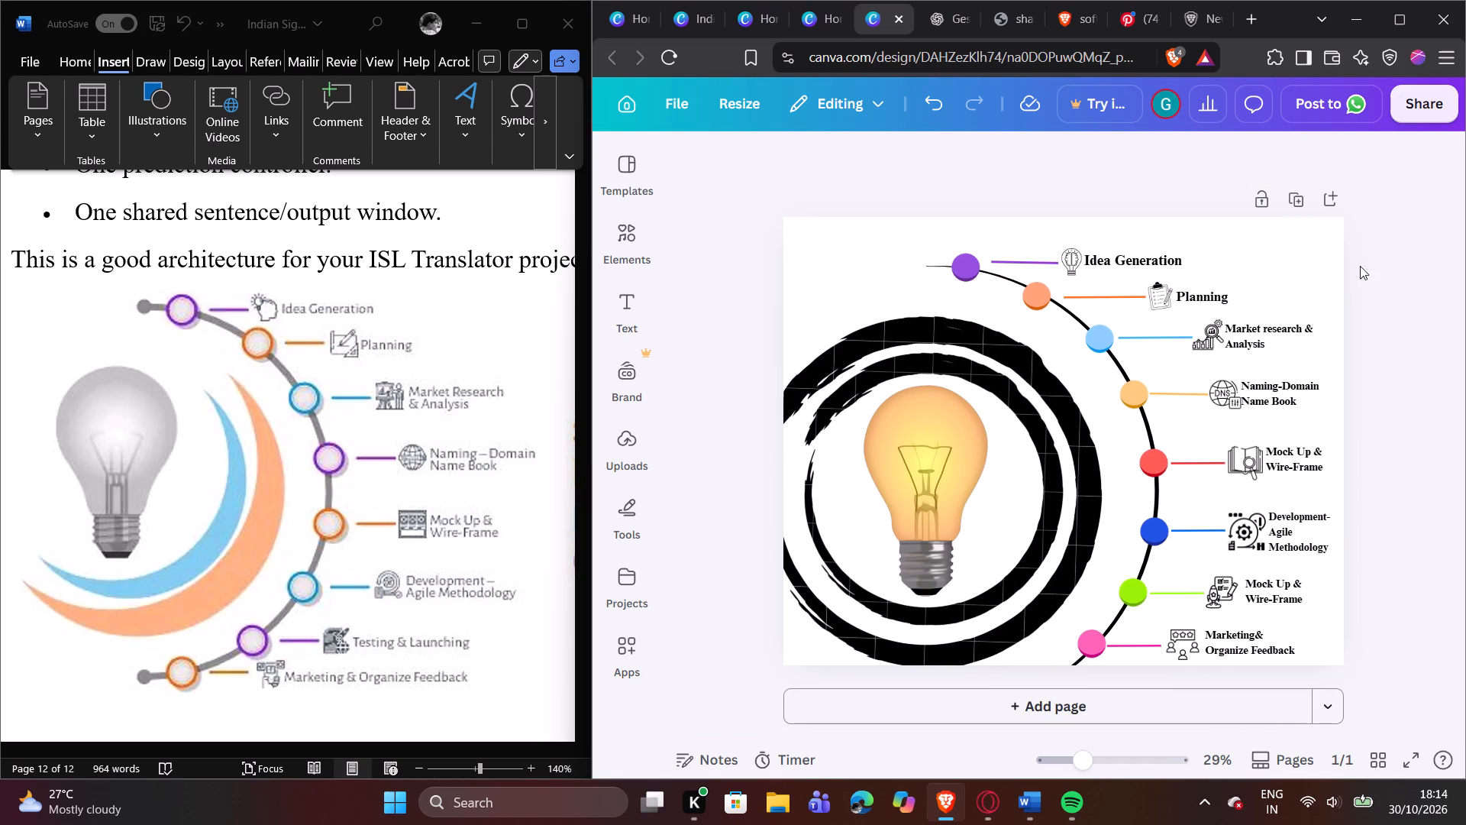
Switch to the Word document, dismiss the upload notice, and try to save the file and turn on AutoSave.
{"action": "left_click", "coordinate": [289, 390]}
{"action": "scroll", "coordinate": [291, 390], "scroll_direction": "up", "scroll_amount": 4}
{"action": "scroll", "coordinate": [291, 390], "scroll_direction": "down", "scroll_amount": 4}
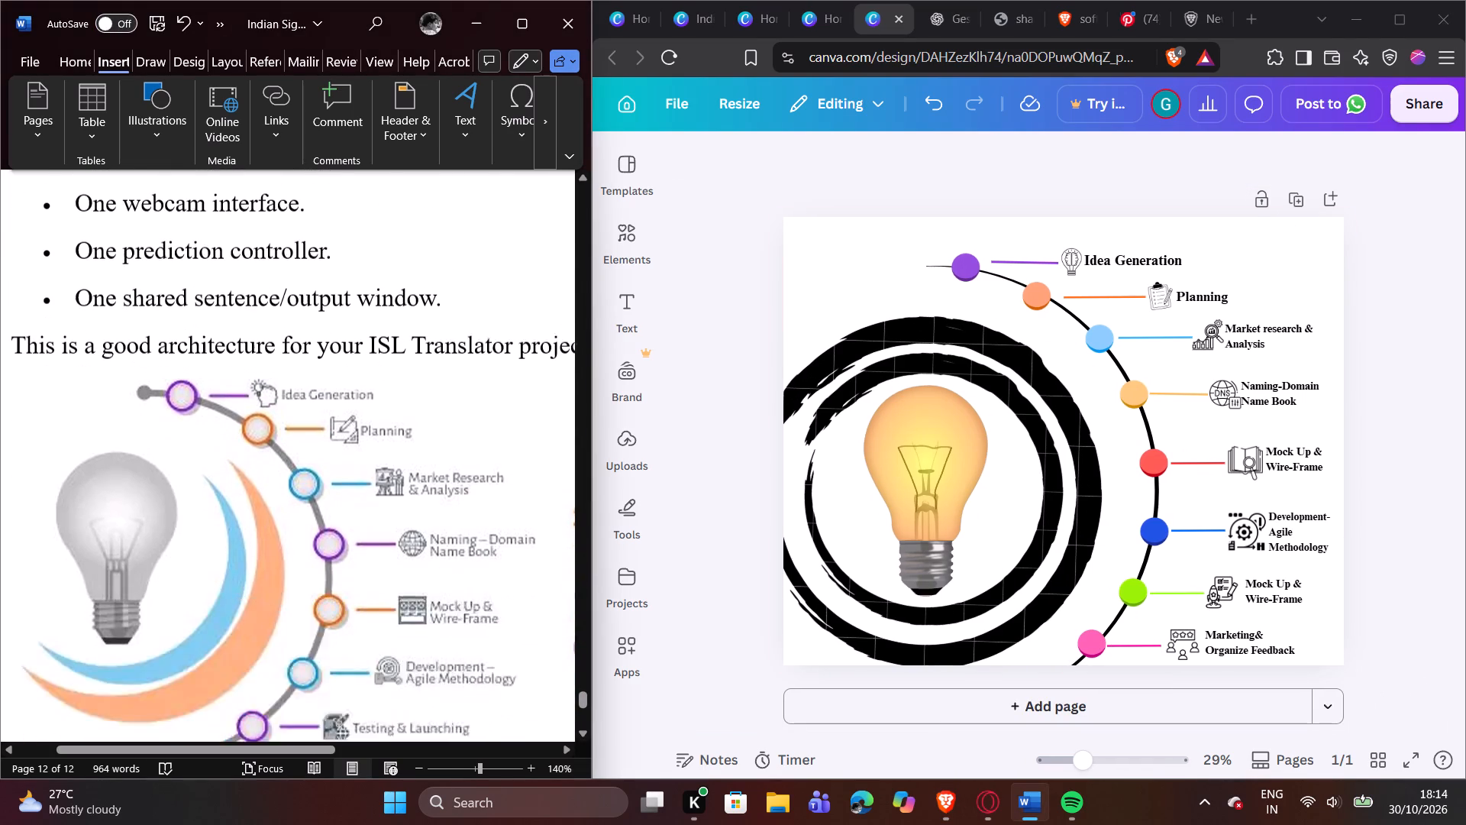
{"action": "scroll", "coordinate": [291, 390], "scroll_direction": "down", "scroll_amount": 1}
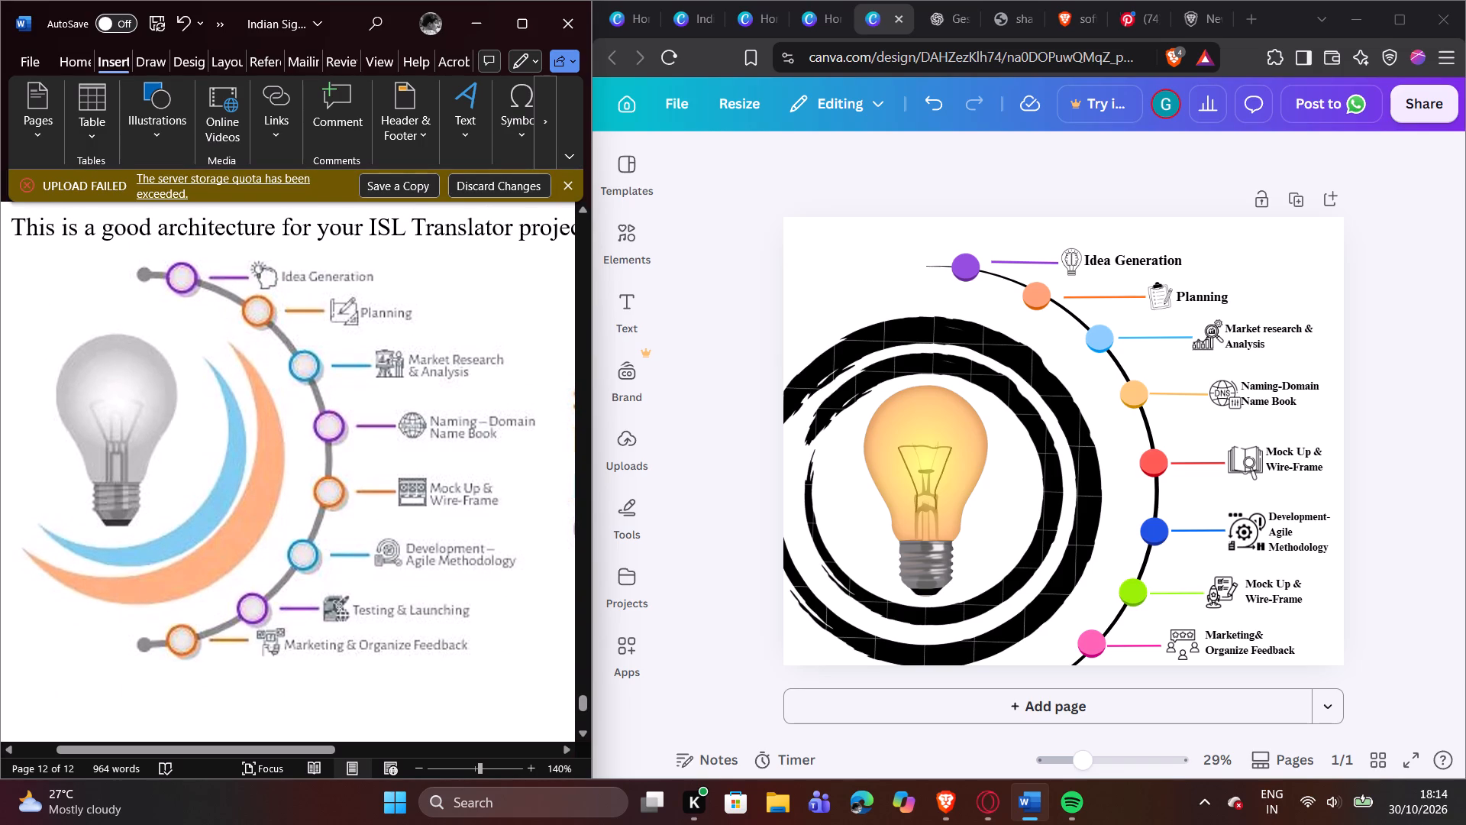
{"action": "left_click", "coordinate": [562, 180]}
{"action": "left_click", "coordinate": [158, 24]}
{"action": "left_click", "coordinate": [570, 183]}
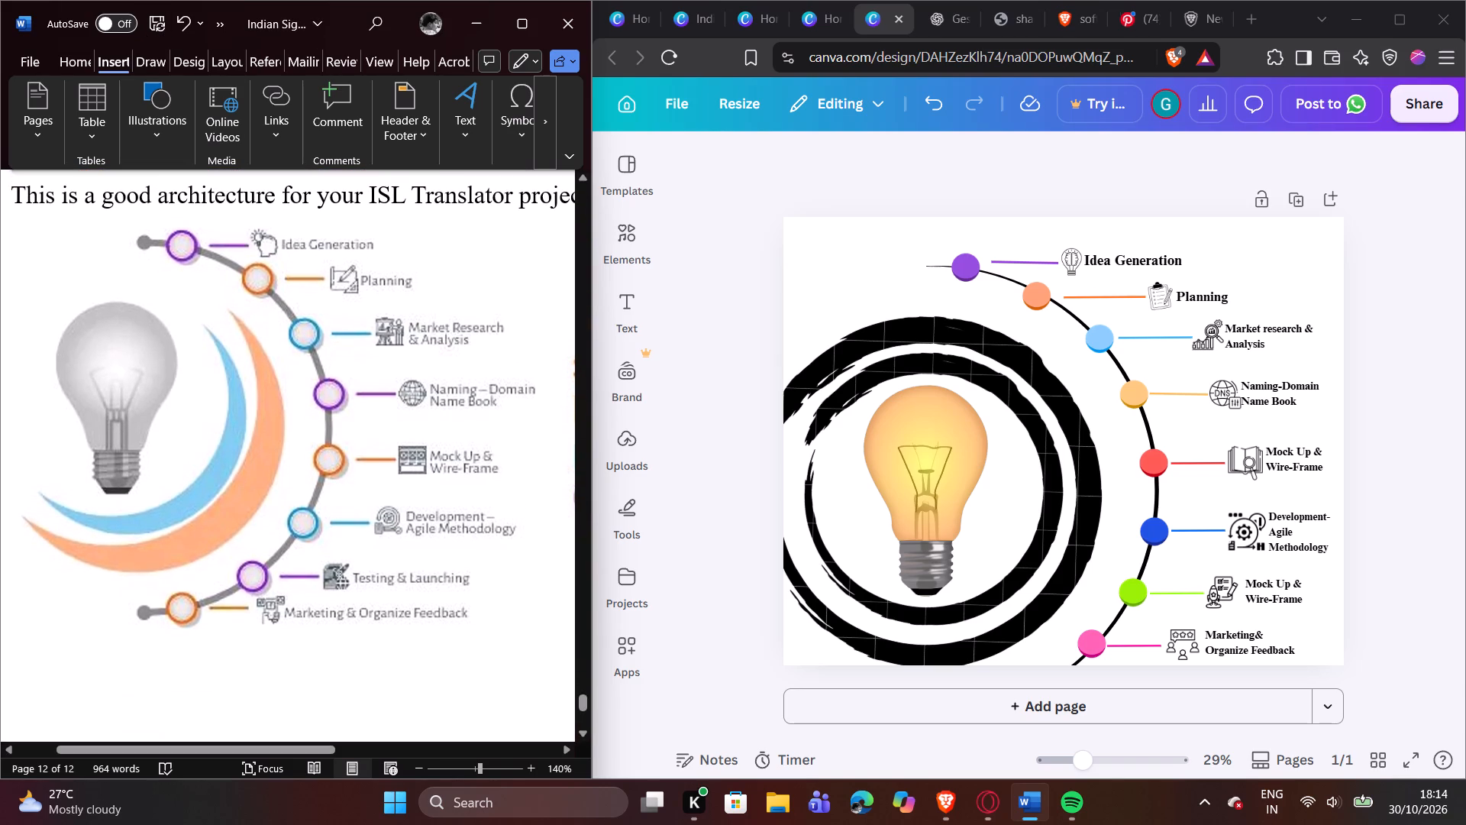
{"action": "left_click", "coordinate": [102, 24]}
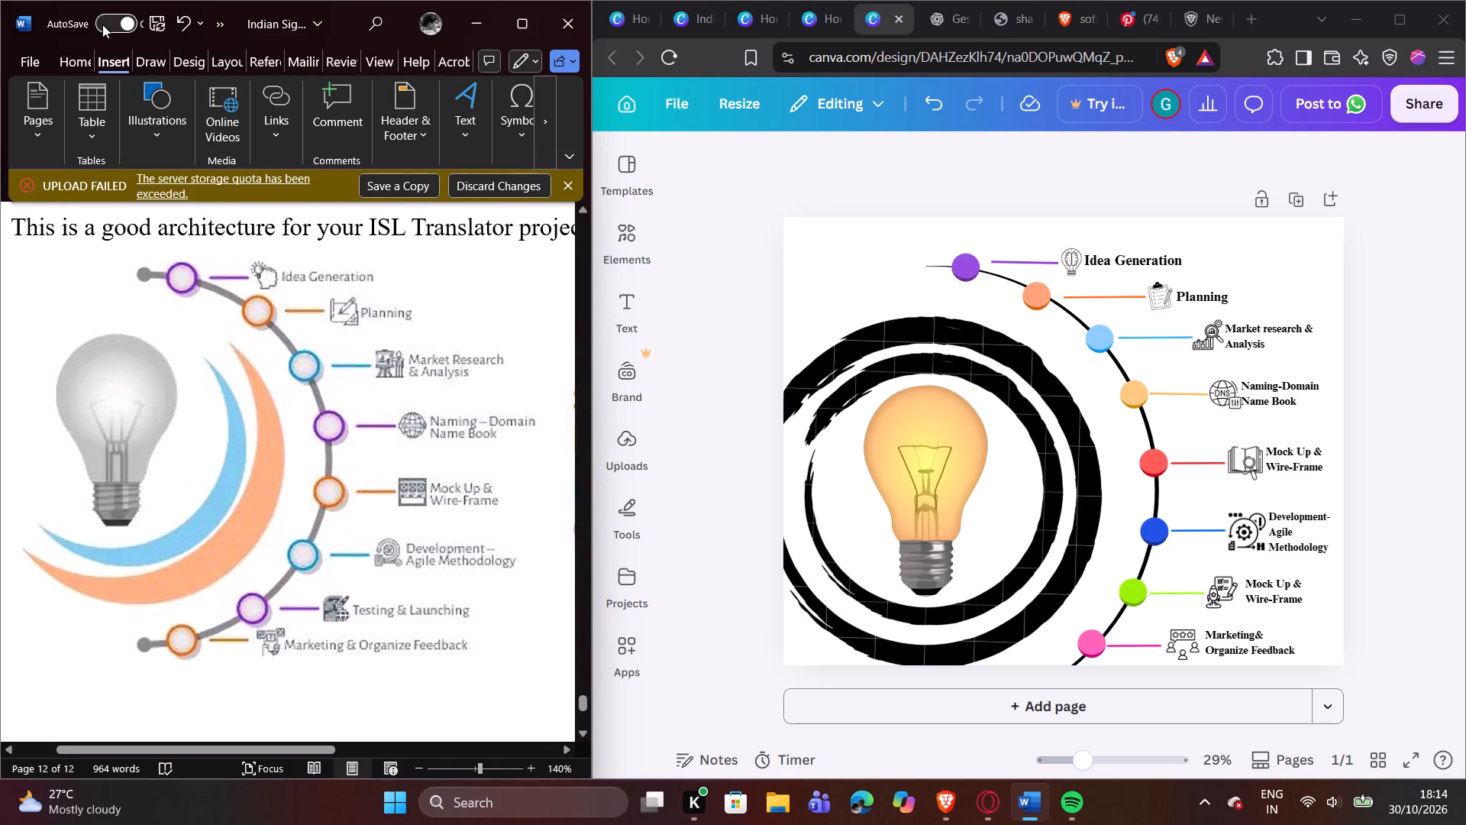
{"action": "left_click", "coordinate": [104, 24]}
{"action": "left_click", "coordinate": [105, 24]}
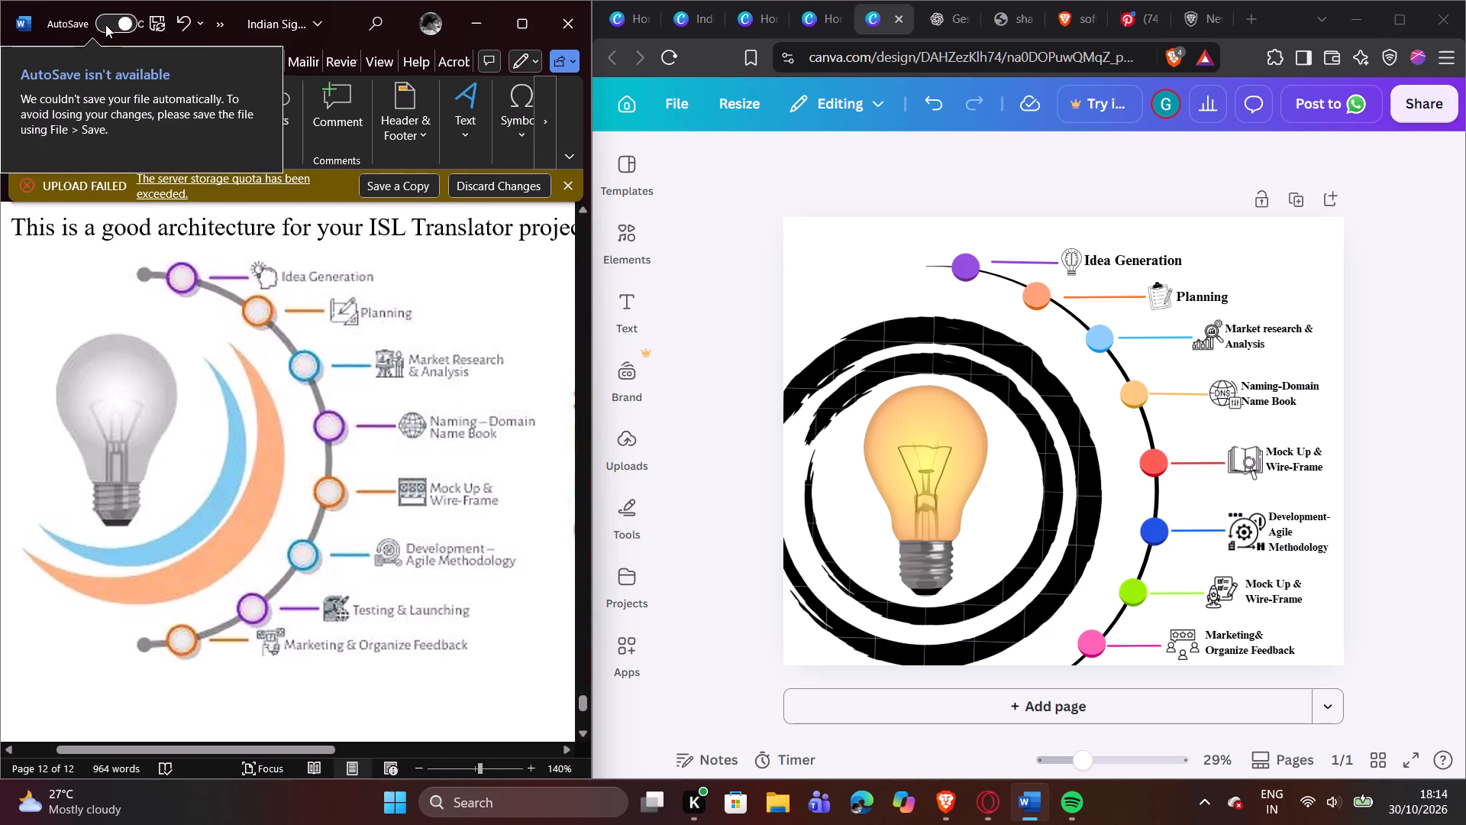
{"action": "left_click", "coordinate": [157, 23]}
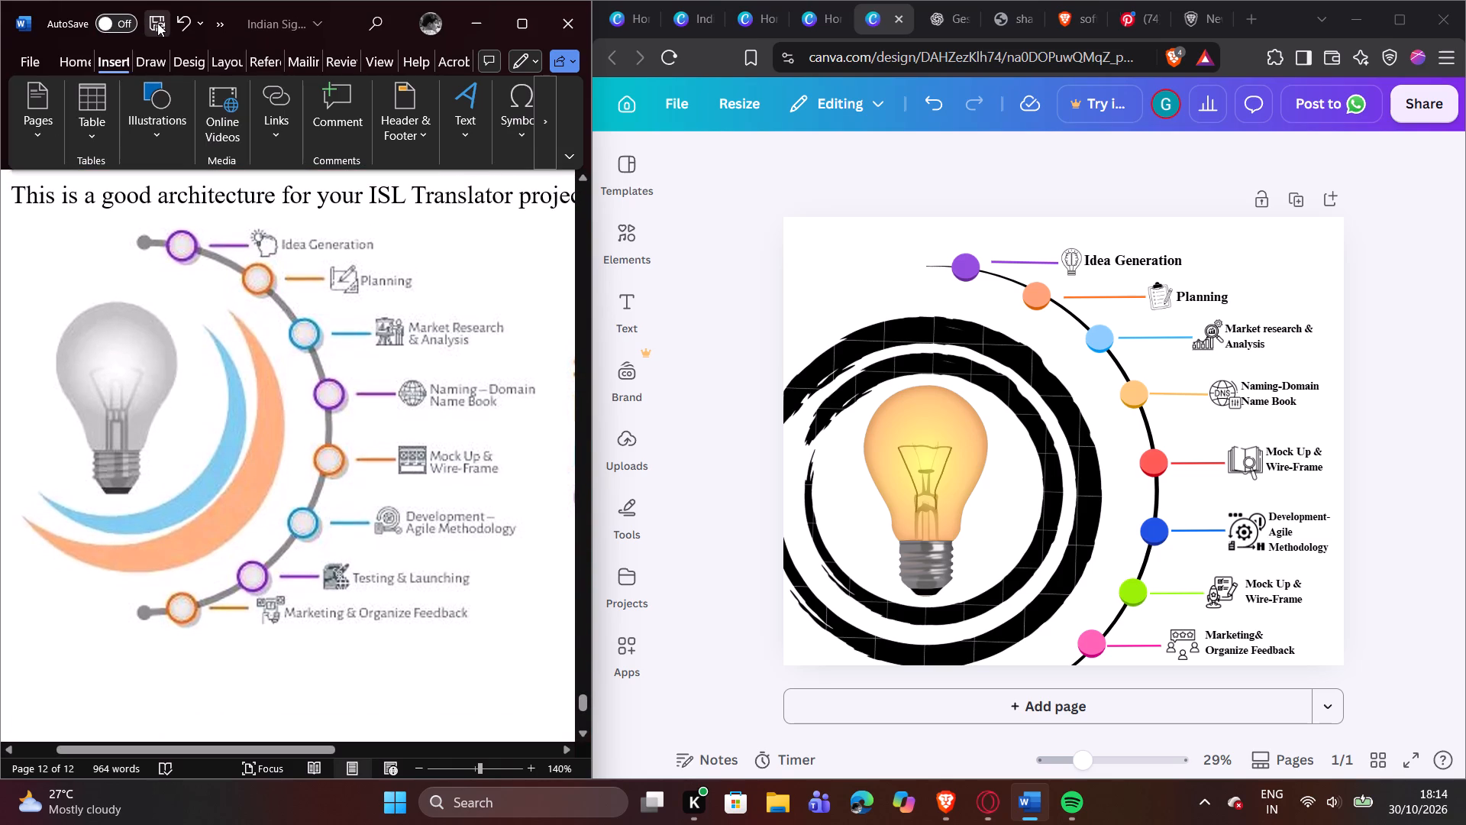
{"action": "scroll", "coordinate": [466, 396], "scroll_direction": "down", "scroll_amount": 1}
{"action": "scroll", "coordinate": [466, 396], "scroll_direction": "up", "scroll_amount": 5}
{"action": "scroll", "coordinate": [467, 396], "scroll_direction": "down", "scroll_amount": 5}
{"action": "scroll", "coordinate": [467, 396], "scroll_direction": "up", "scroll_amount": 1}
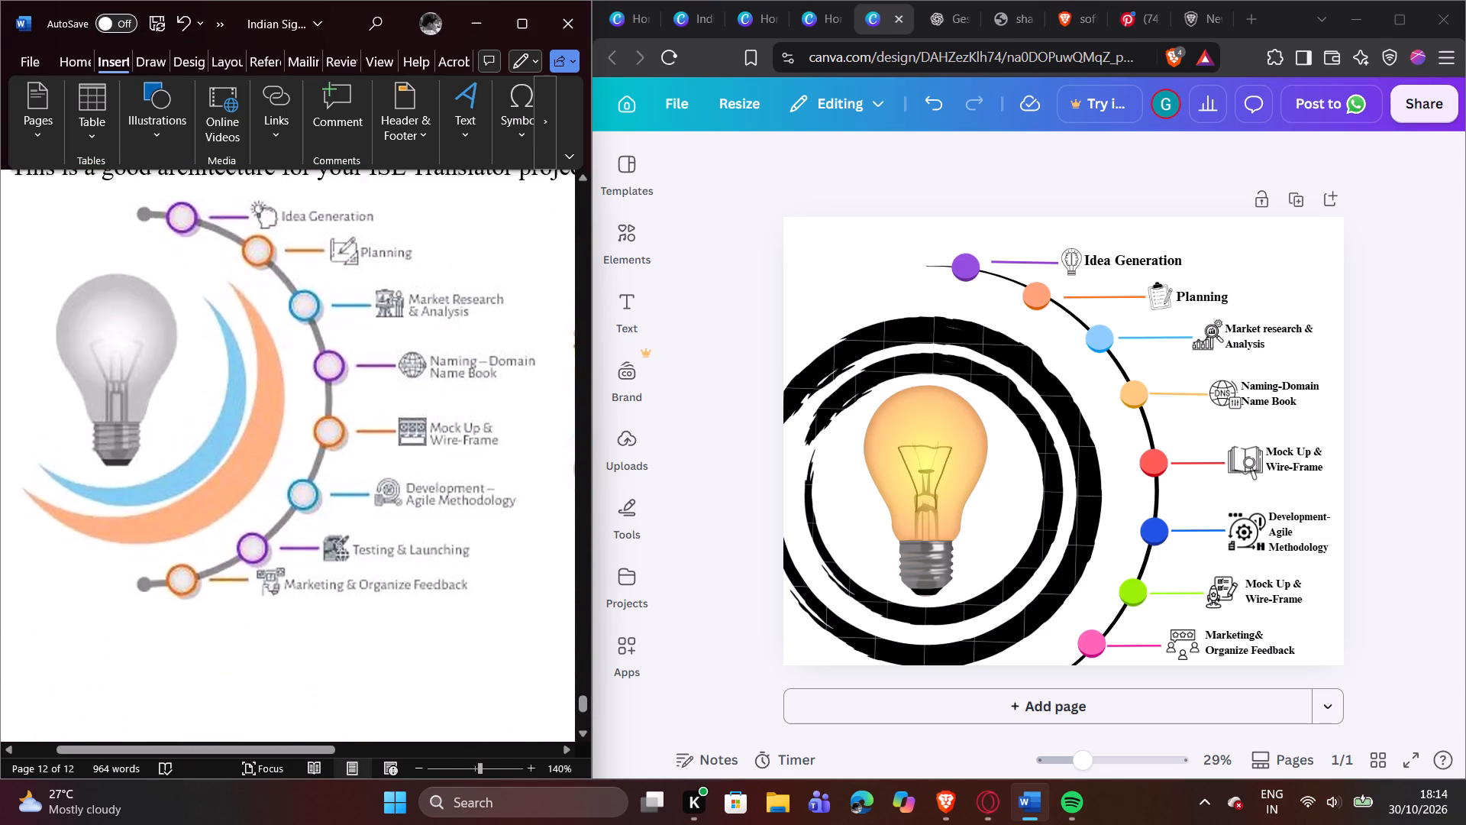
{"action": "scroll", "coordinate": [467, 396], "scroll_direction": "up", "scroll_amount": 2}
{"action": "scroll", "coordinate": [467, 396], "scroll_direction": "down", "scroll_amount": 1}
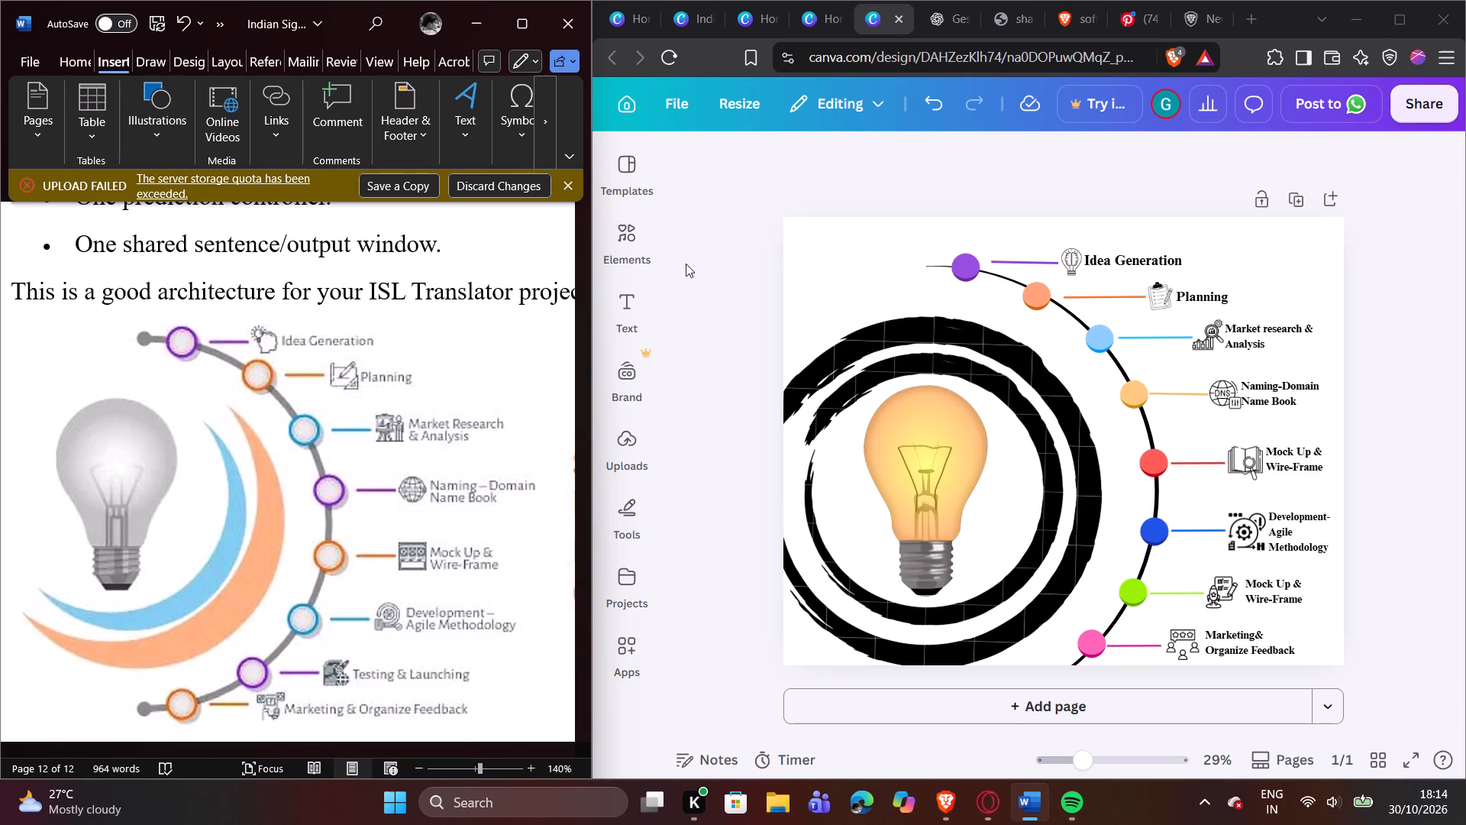
Back in Canva, search the elements for "single dot" and insert a glossy black dot graphic from the results.
{"action": "left_click", "coordinate": [630, 237]}
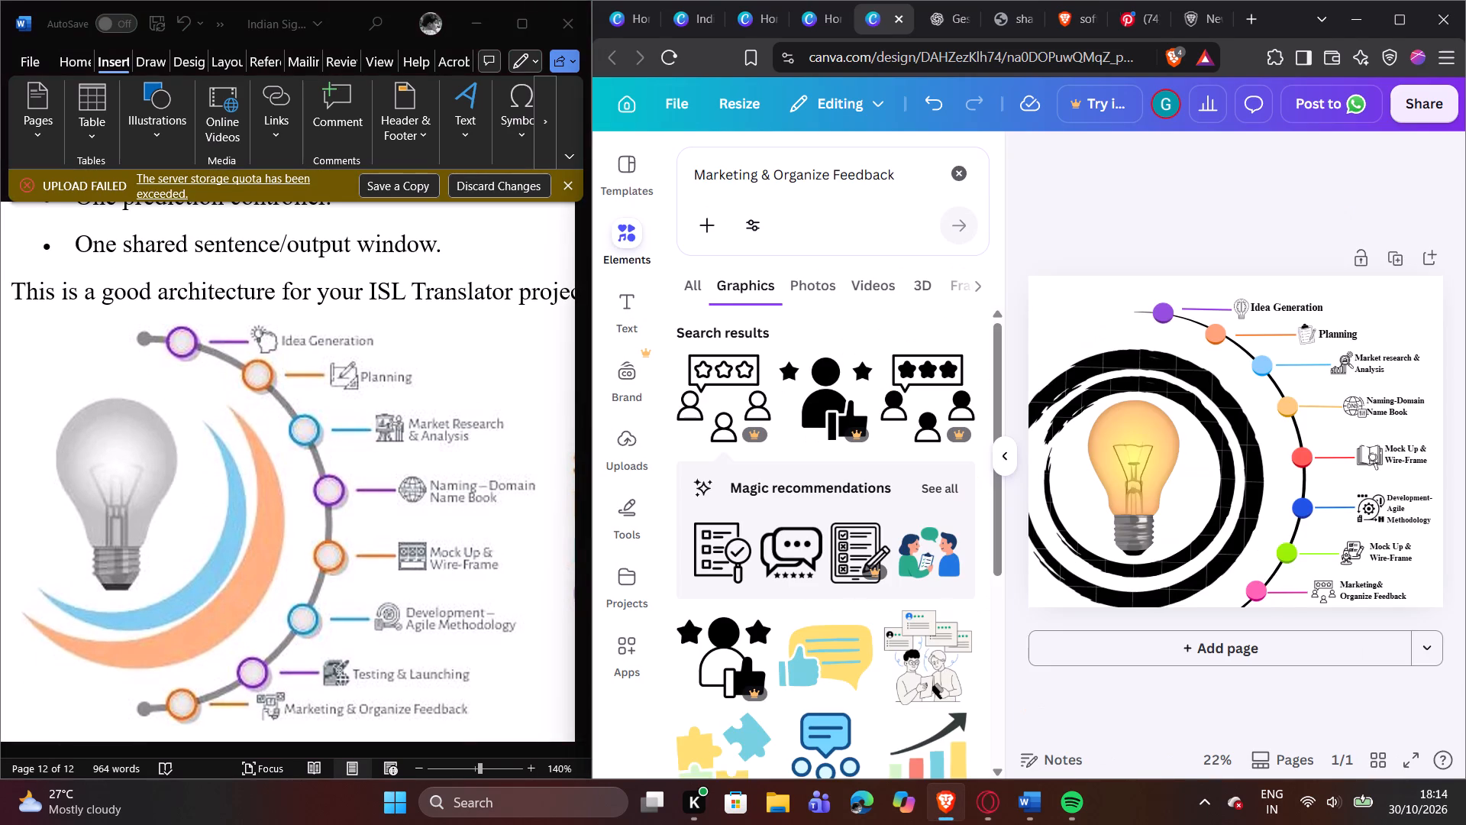
{"action": "left_click", "coordinate": [951, 187]}
{"action": "key", "text": "d"}
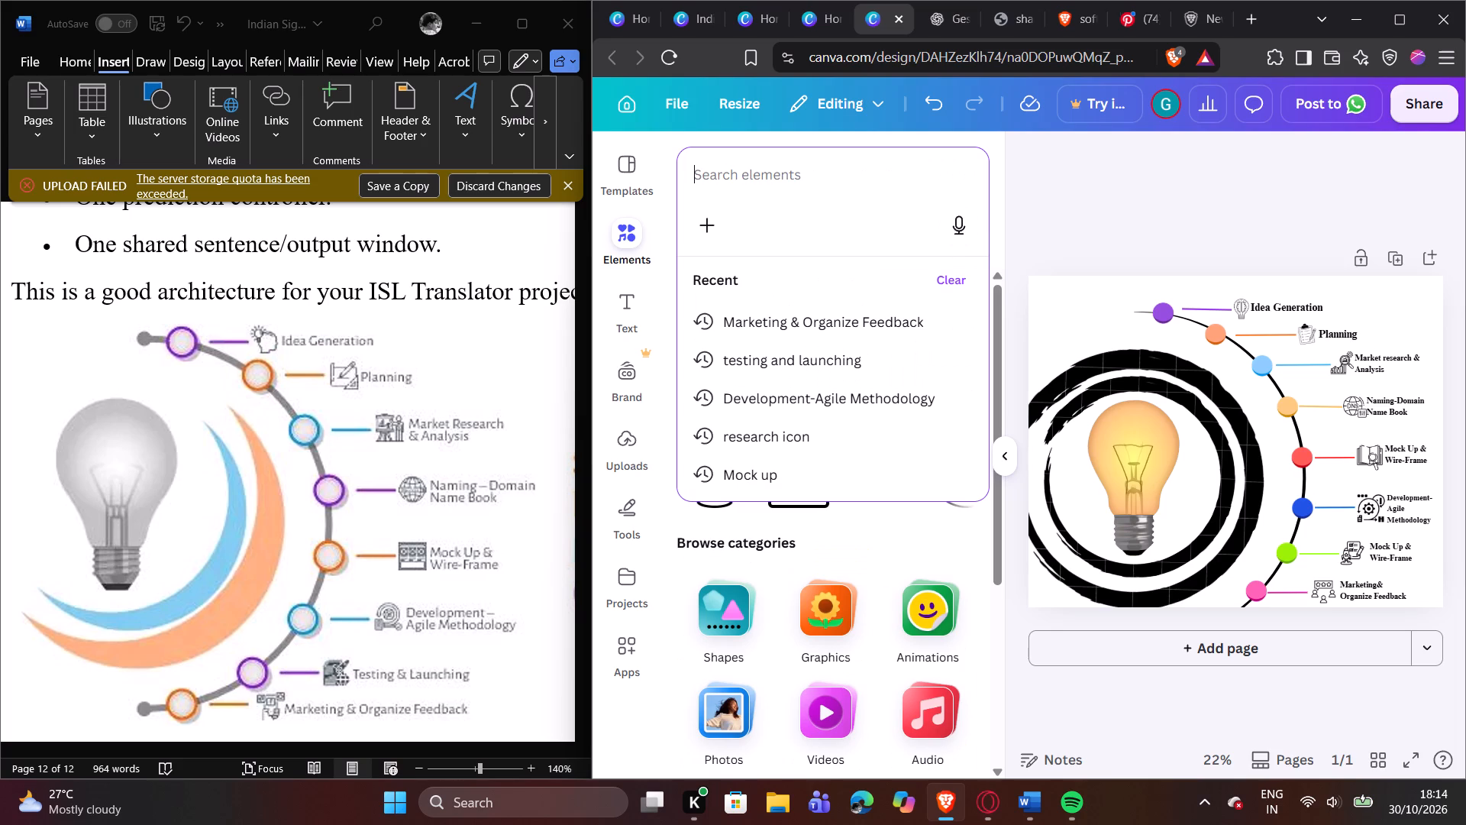
{"action": "key", "text": "o"}
{"action": "key", "text": "t"}
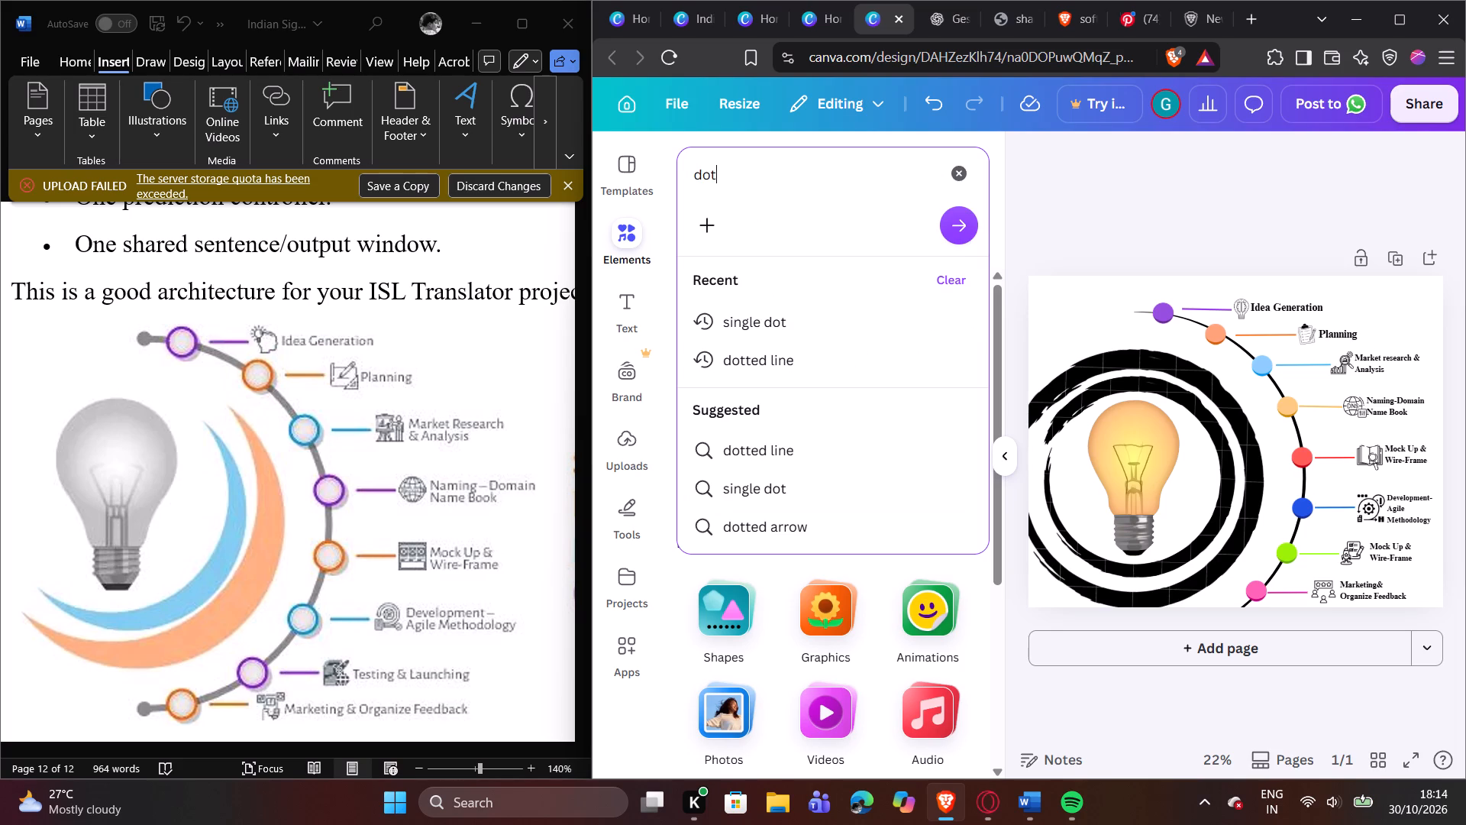
{"action": "left_click", "coordinate": [788, 330]}
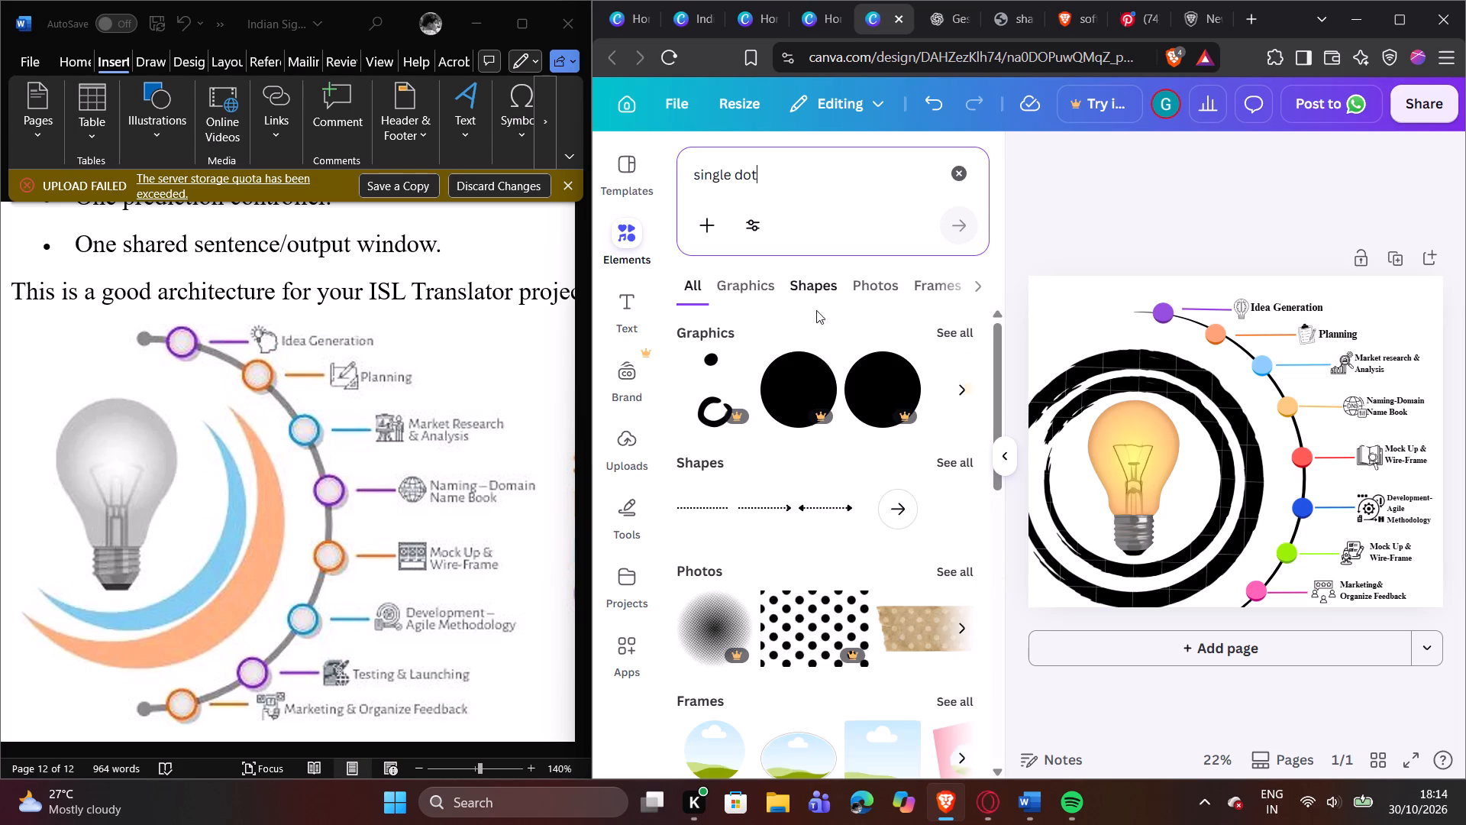
{"action": "left_click", "coordinate": [771, 282]}
{"action": "scroll", "coordinate": [826, 374], "scroll_direction": "down", "scroll_amount": 3}
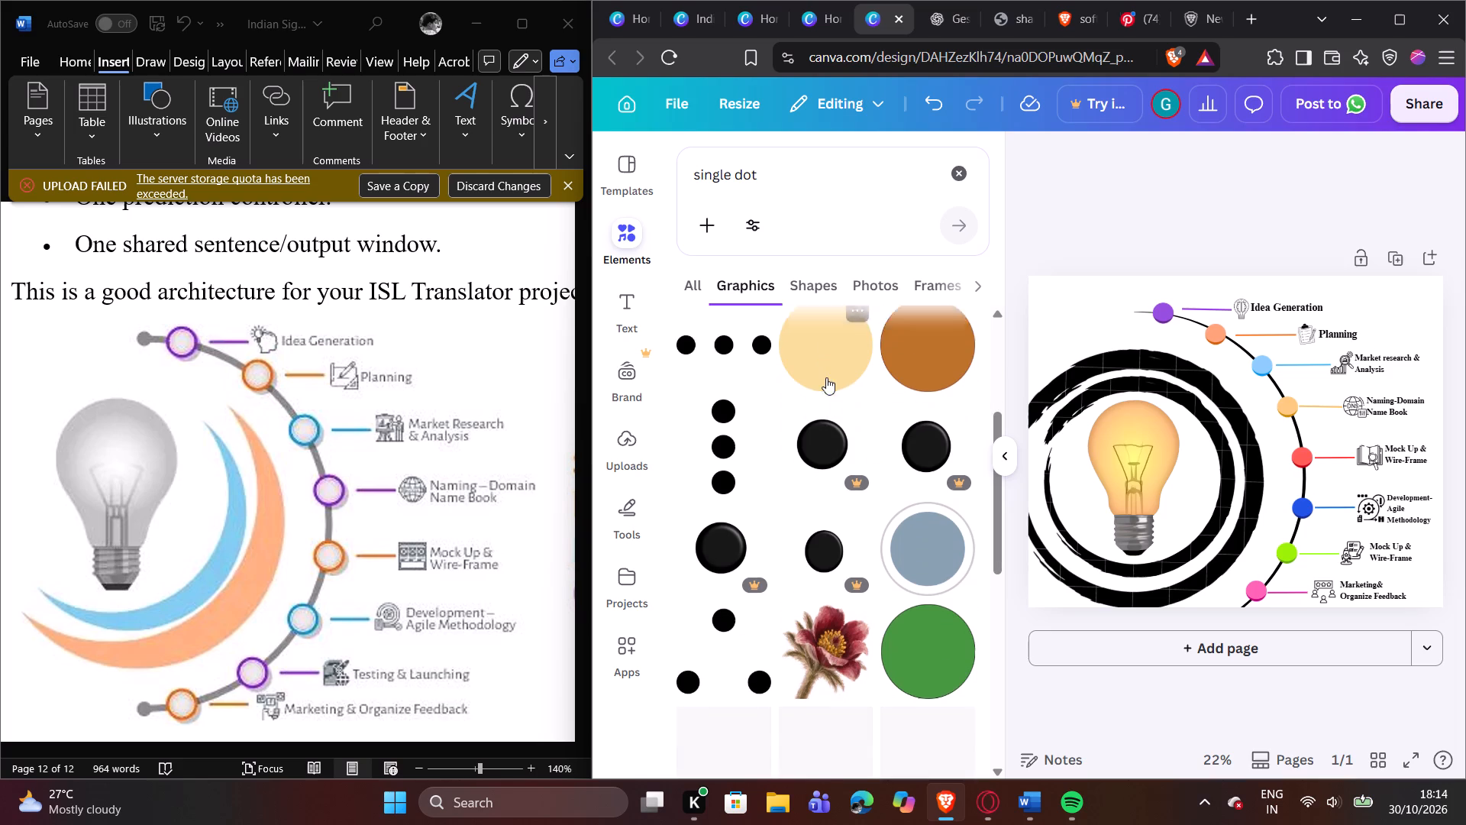
{"action": "left_click", "coordinate": [832, 401]}
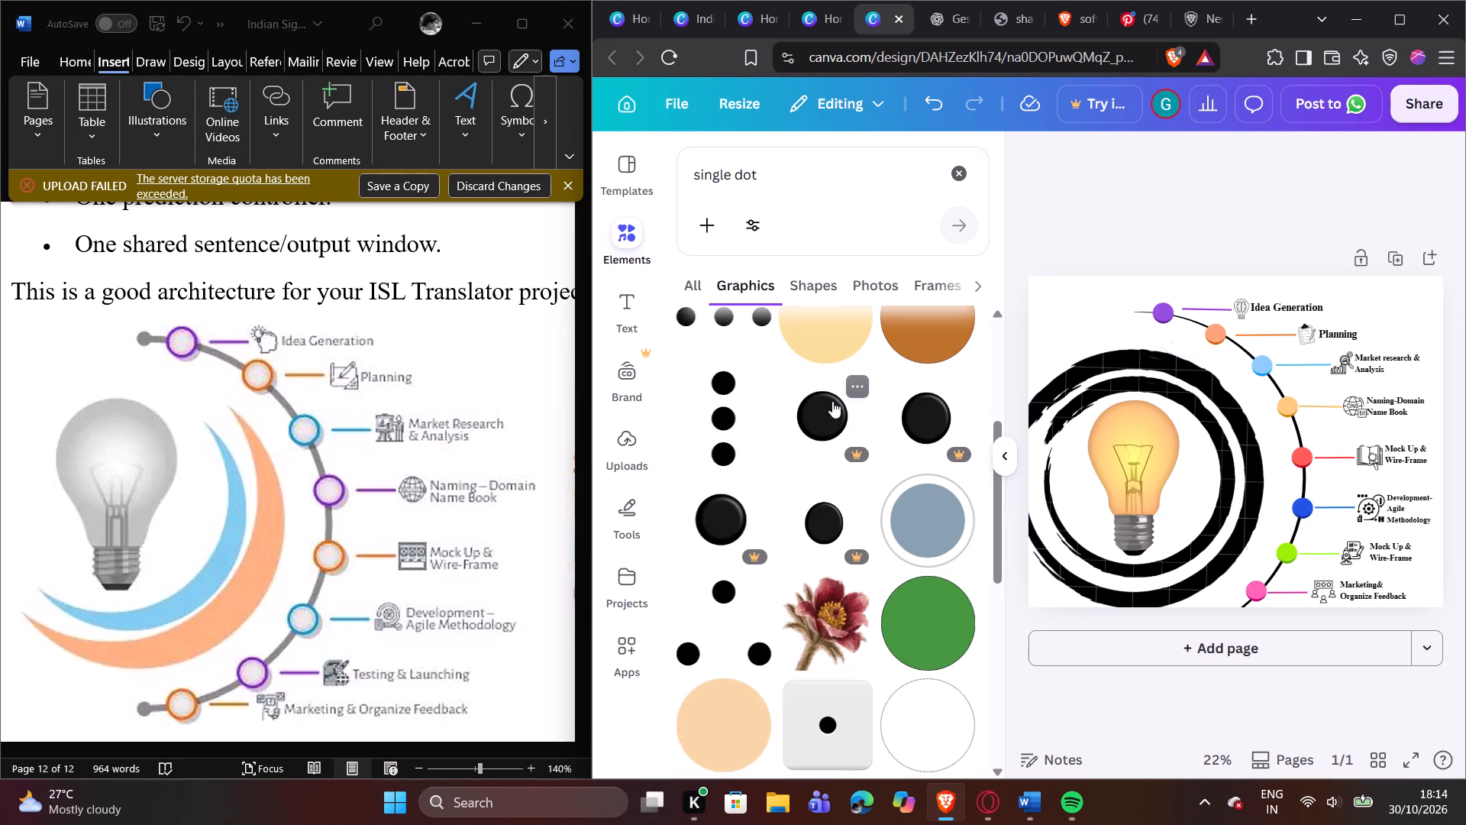
{"action": "left_click", "coordinate": [1006, 453]}
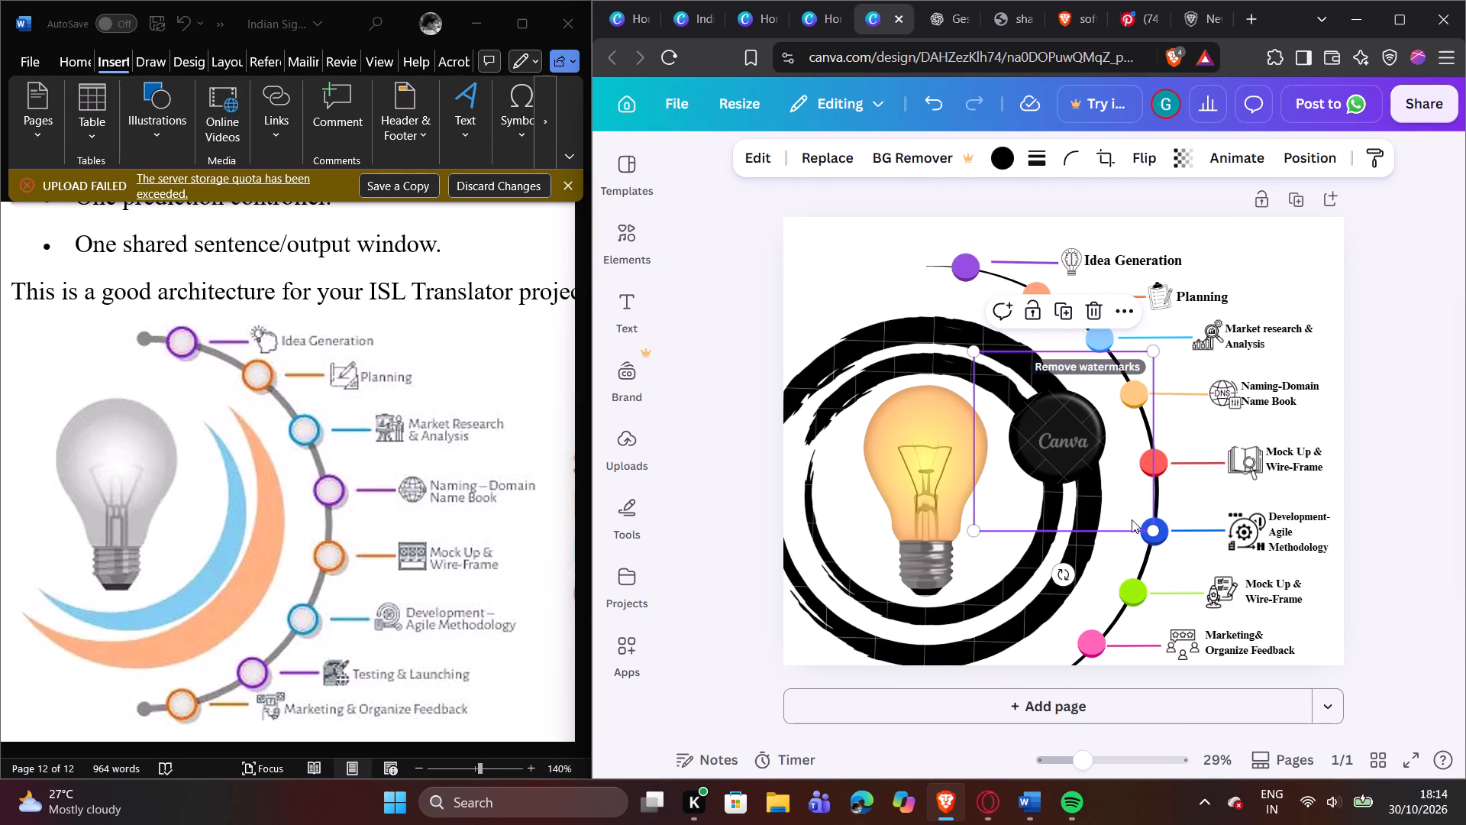
Shrink the dot graphic to about 90 by 90 and place it on the arc's upper end, beside the purple "Idea Generation" circle.
{"action": "left_click_drag", "start_coordinate": [1148, 529], "coordinate": [997, 394]}
{"action": "left_click", "coordinate": [835, 241]}
{"action": "left_click_drag", "start_coordinate": [987, 367], "coordinate": [919, 267]}
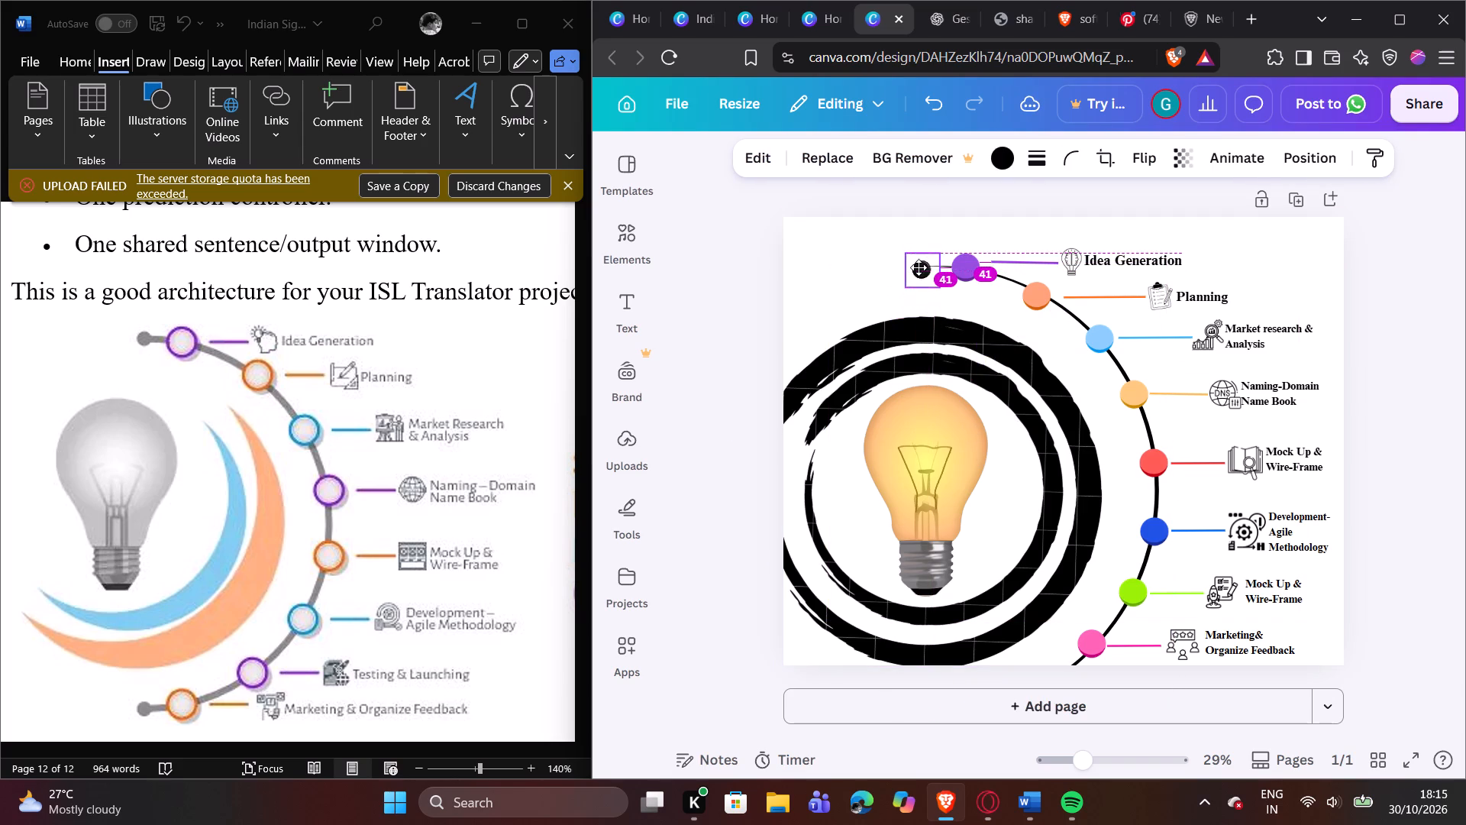
{"action": "left_click_drag", "start_coordinate": [919, 267], "coordinate": [919, 267]}
{"action": "left_click_drag", "start_coordinate": [945, 288], "coordinate": [930, 283]}
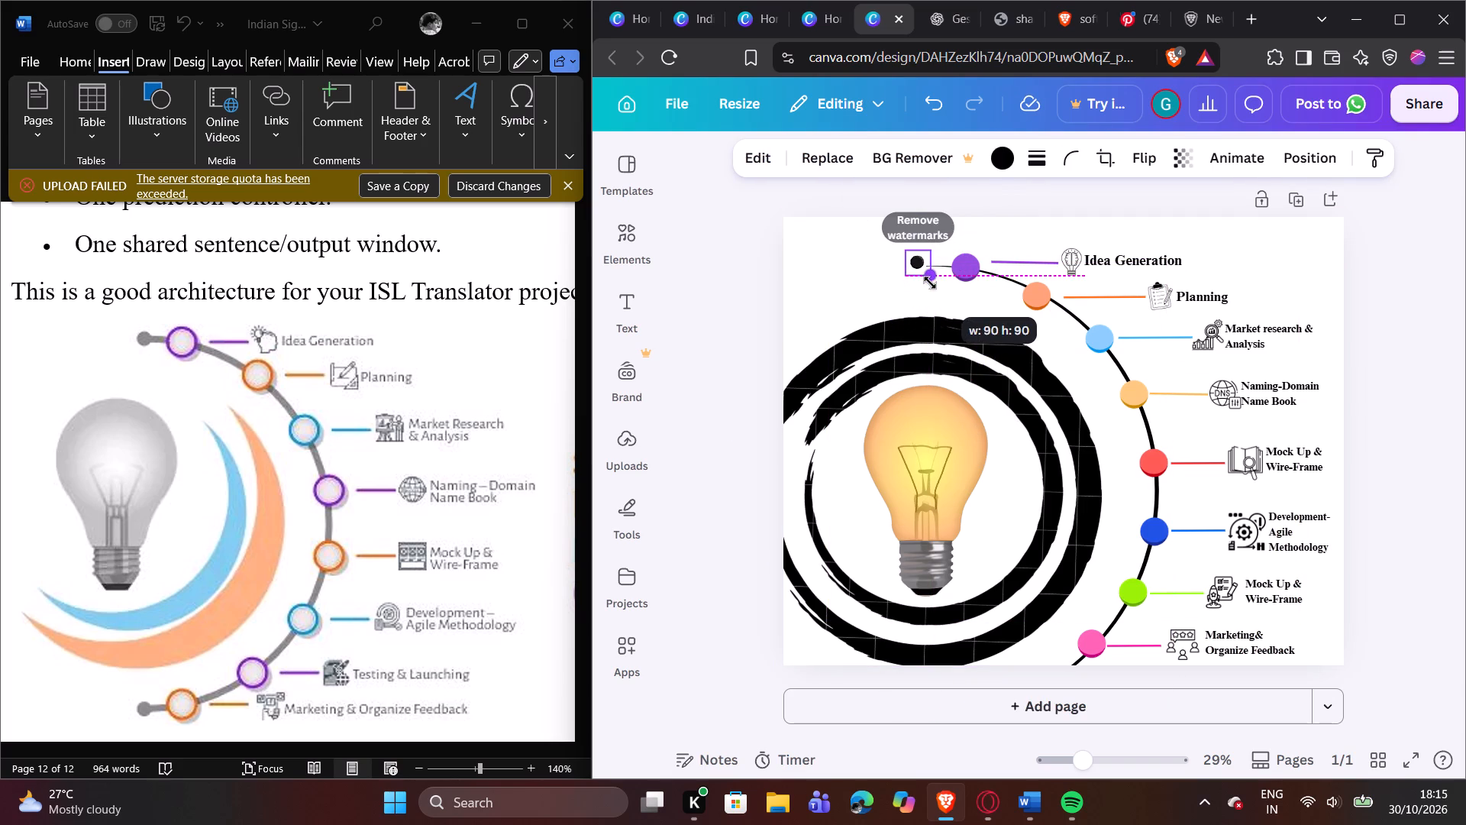
{"action": "left_click_drag", "start_coordinate": [930, 283], "coordinate": [930, 282]}
{"action": "left_click", "coordinate": [815, 247]}
{"action": "left_click", "coordinate": [914, 264]}
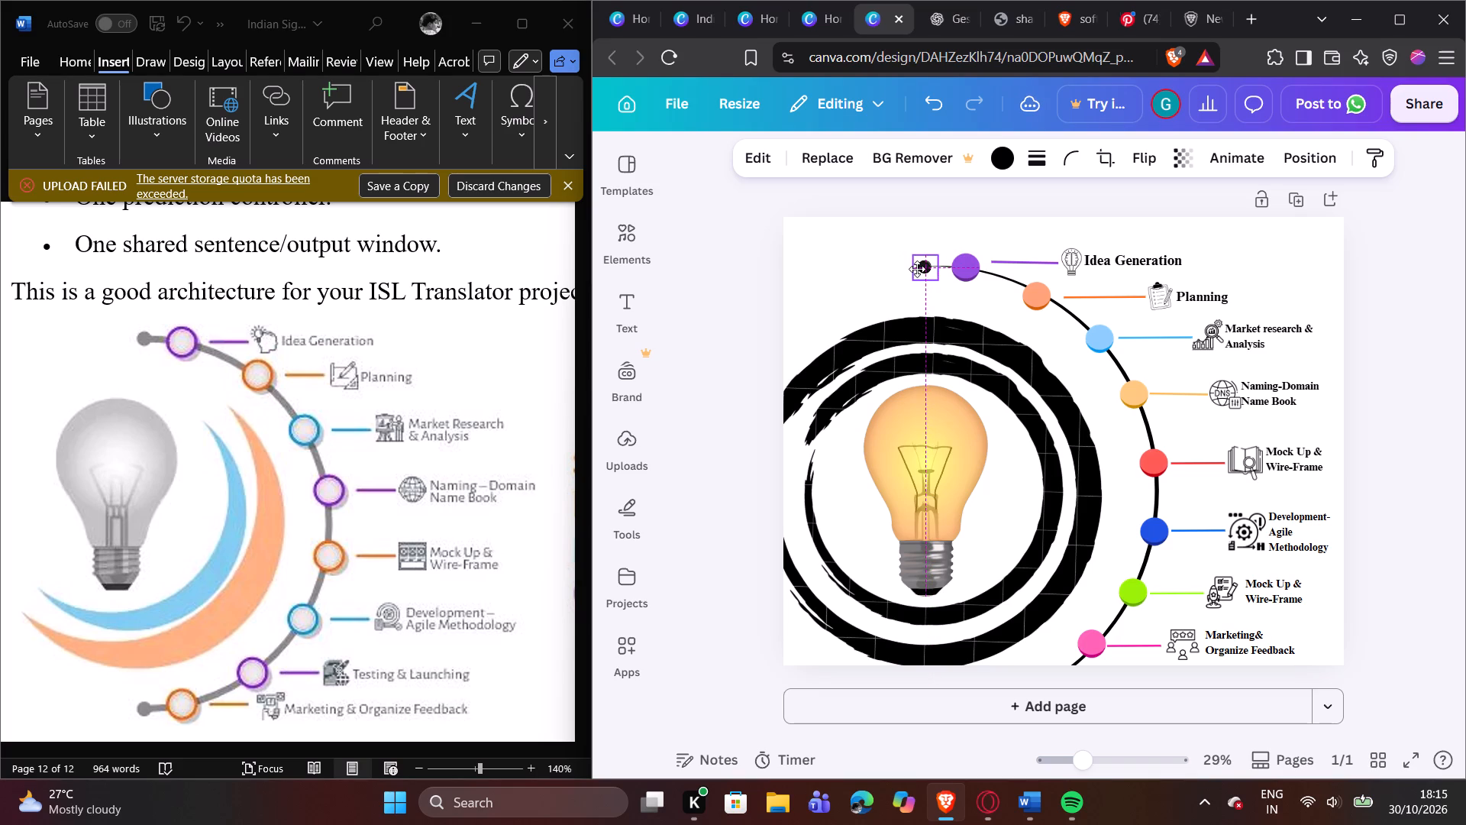
{"action": "left_click", "coordinate": [873, 259]}
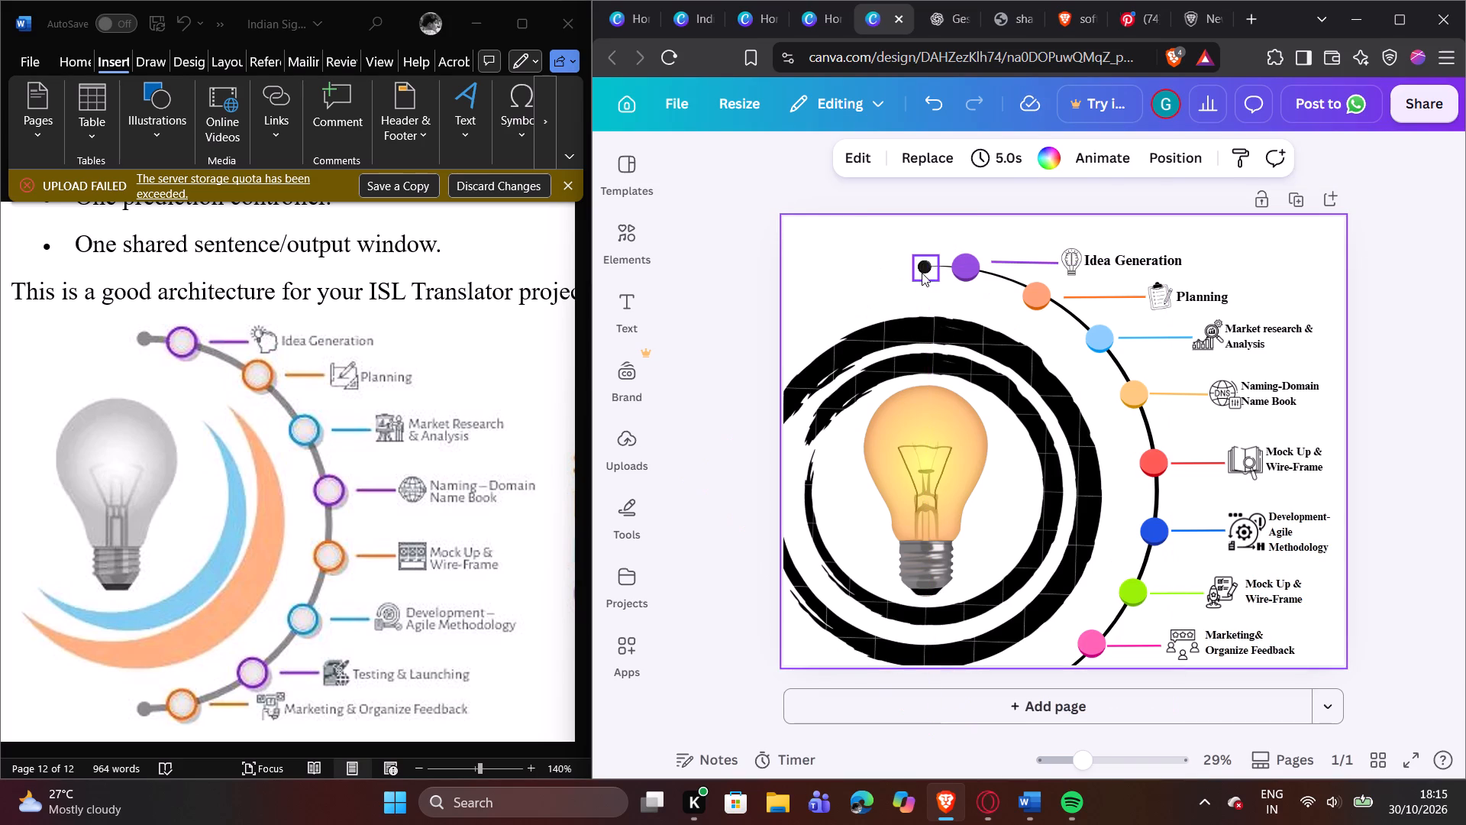
Set the upper end dot's graphic colour to grey #a6a6a6 from the default solid colours, trying a darker grey first.
{"action": "left_click", "coordinate": [922, 273]}
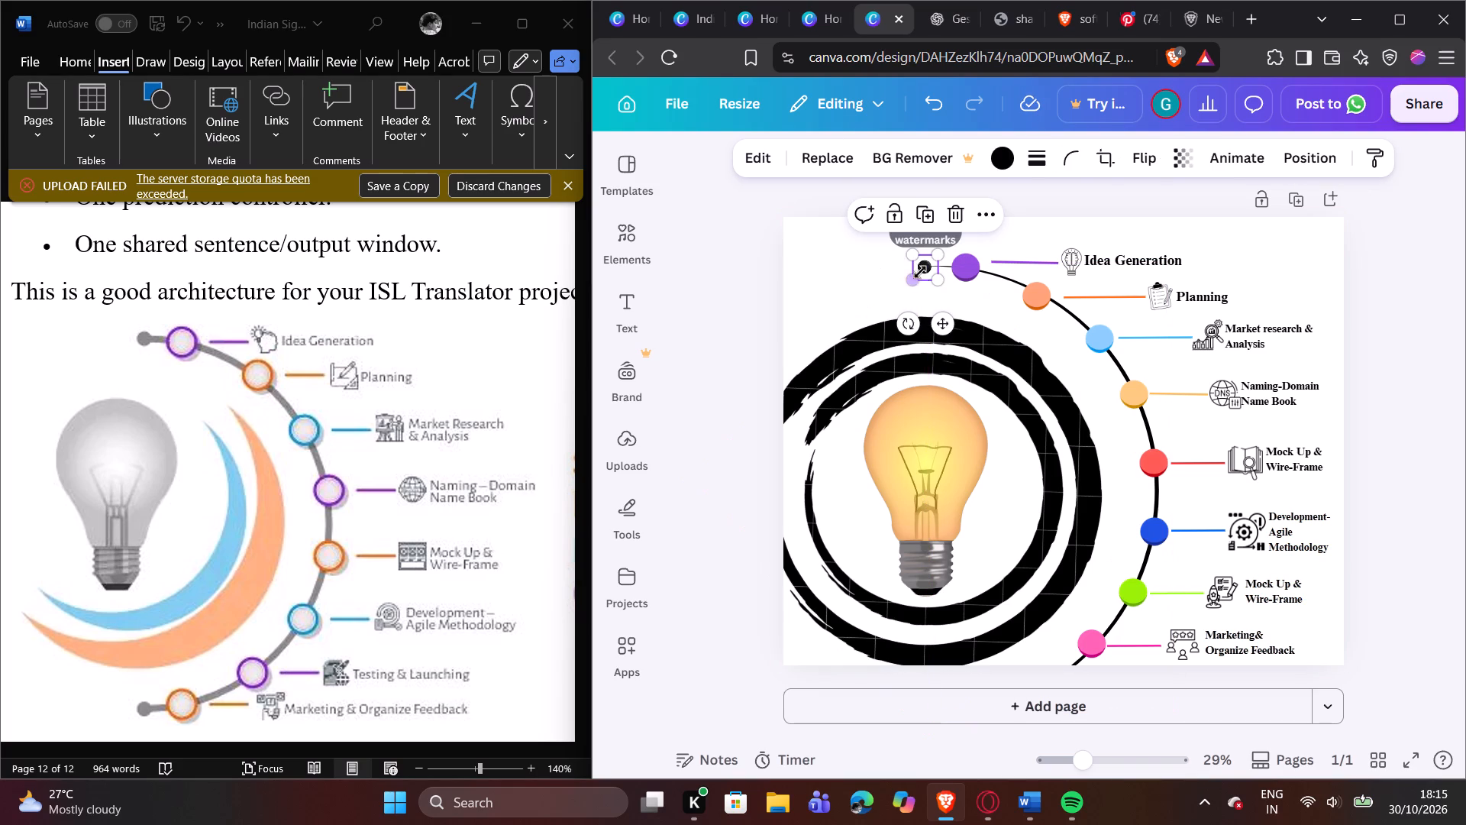
{"action": "left_click", "coordinate": [1011, 162]}
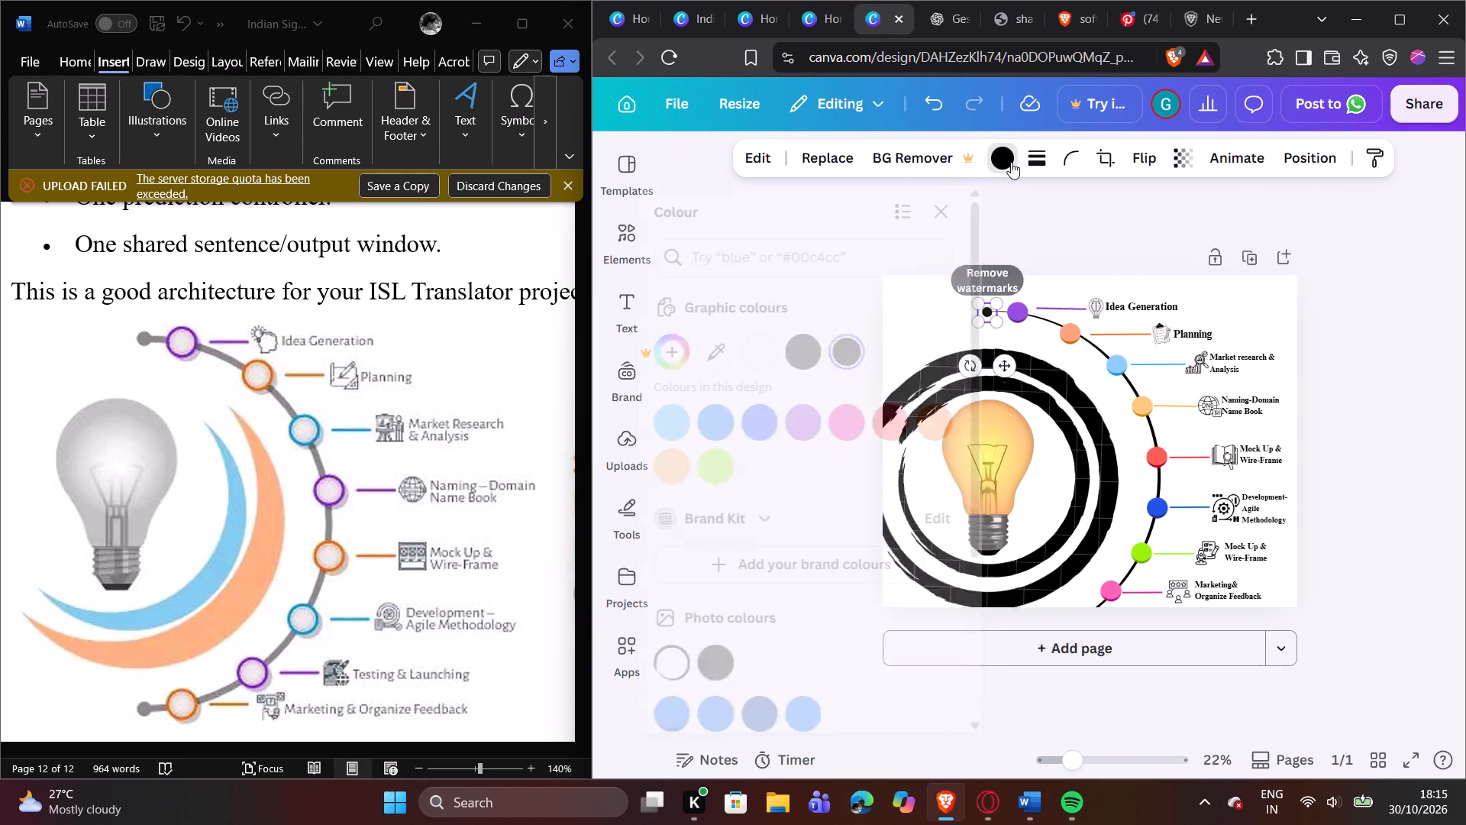
{"action": "scroll", "coordinate": [860, 413], "scroll_direction": "down", "scroll_amount": 3}
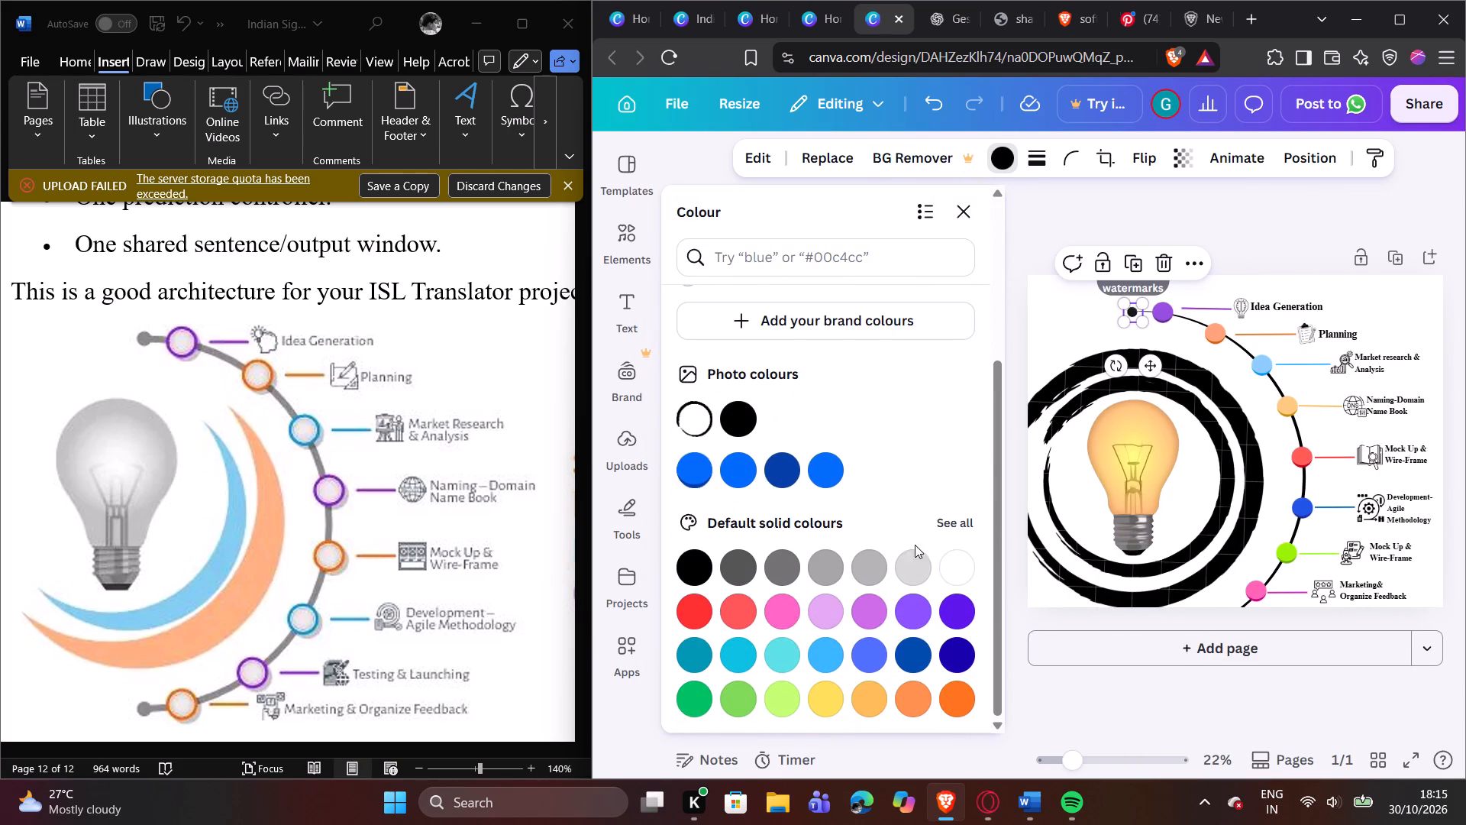
{"action": "left_click", "coordinate": [785, 569]}
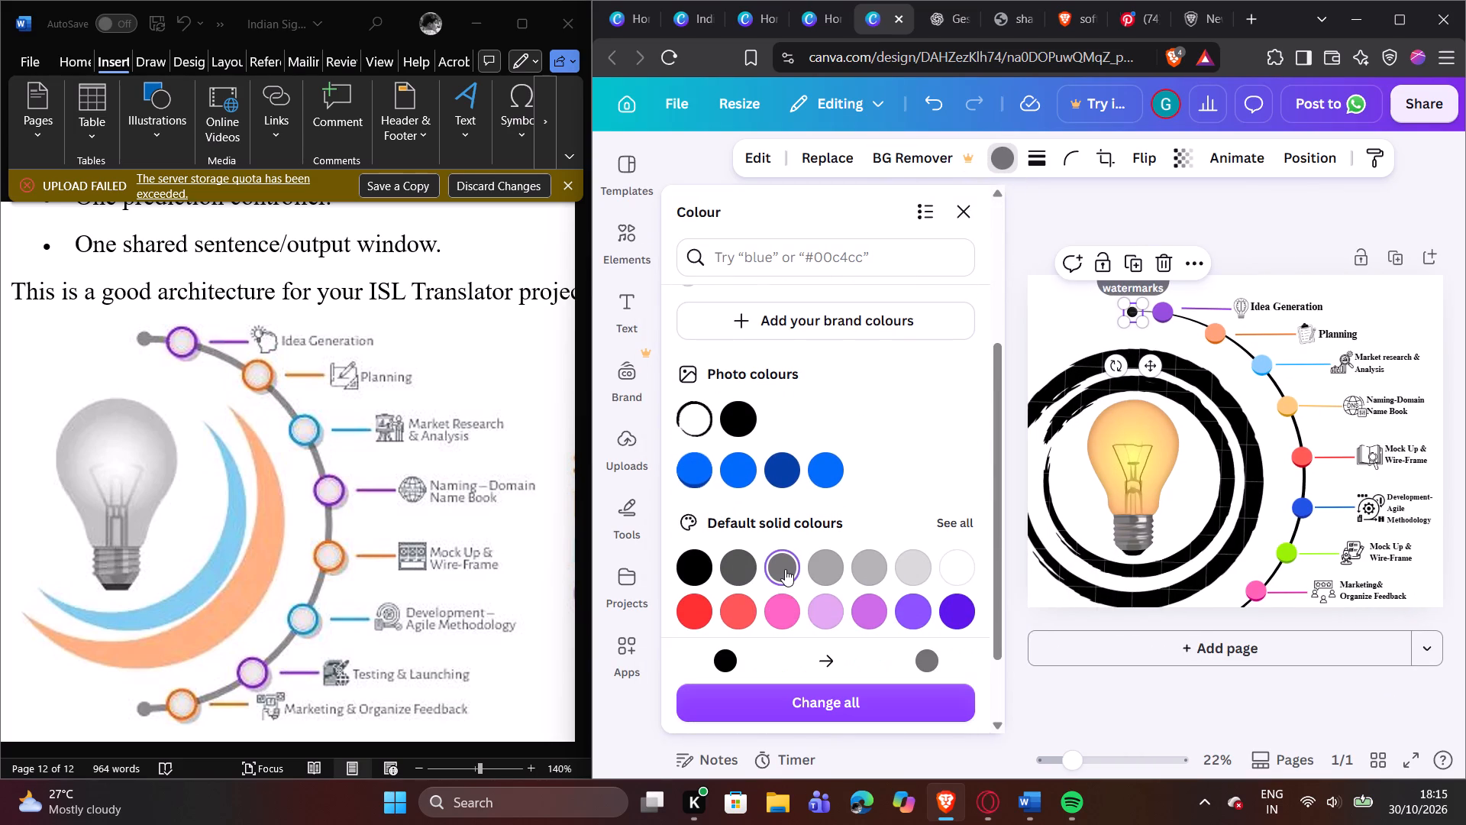
{"action": "left_click", "coordinate": [1052, 320]}
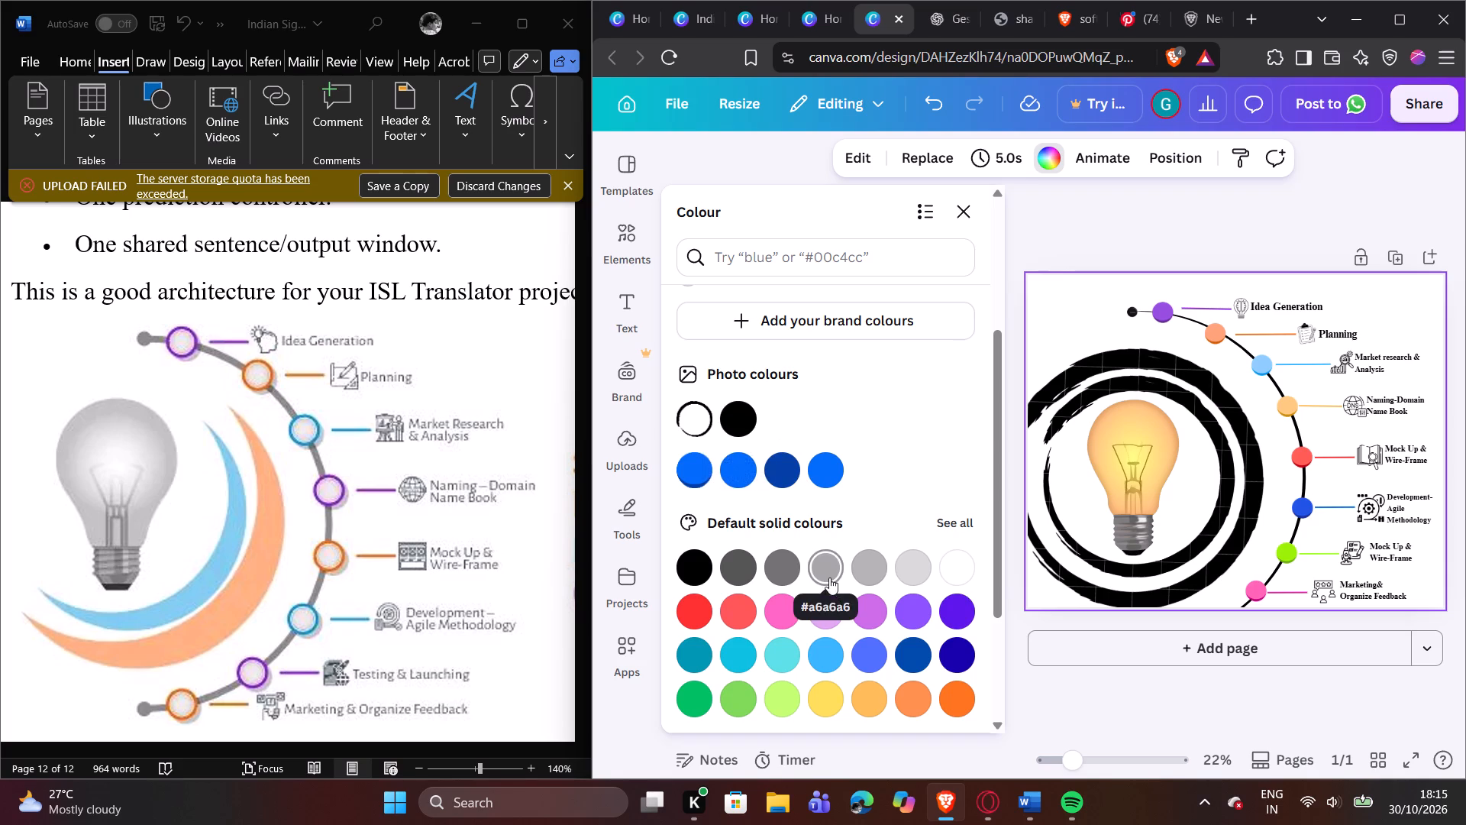
{"action": "left_click", "coordinate": [1131, 314]}
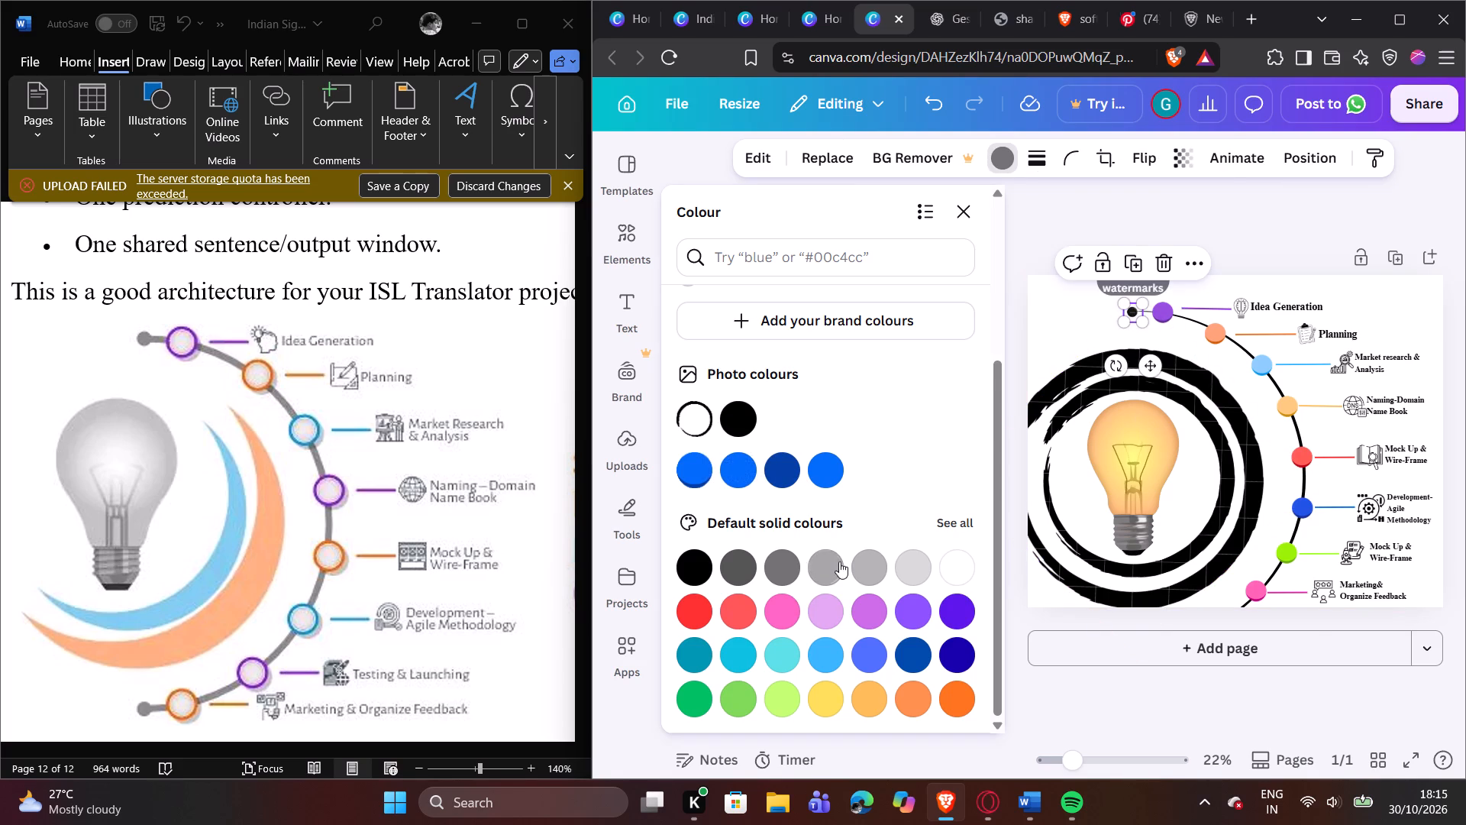
{"action": "left_click", "coordinate": [838, 562]}
{"action": "left_click", "coordinate": [838, 562]}
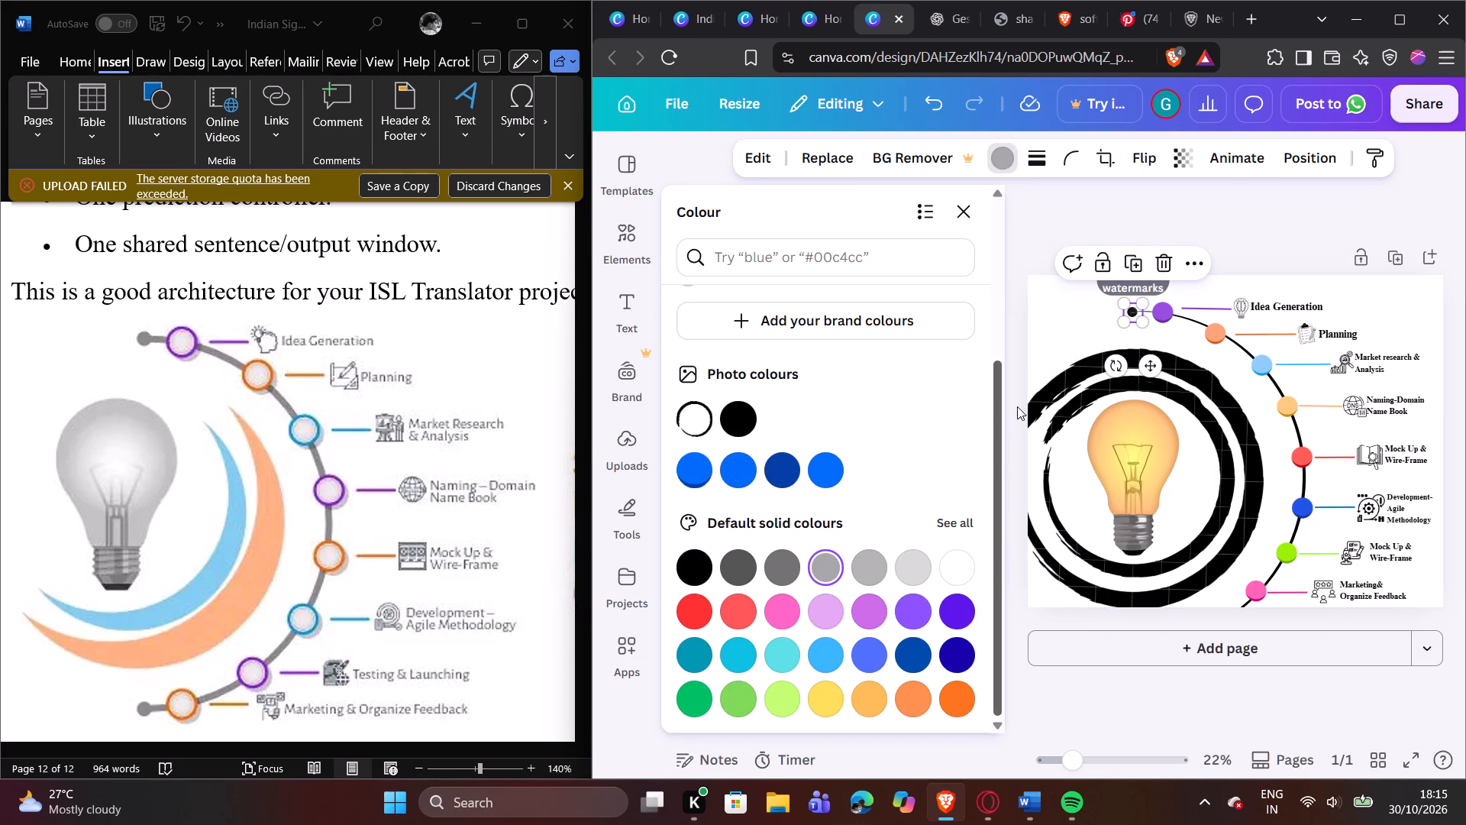
{"action": "double_click", "coordinate": [1052, 334]}
{"action": "double_click", "coordinate": [1058, 326]}
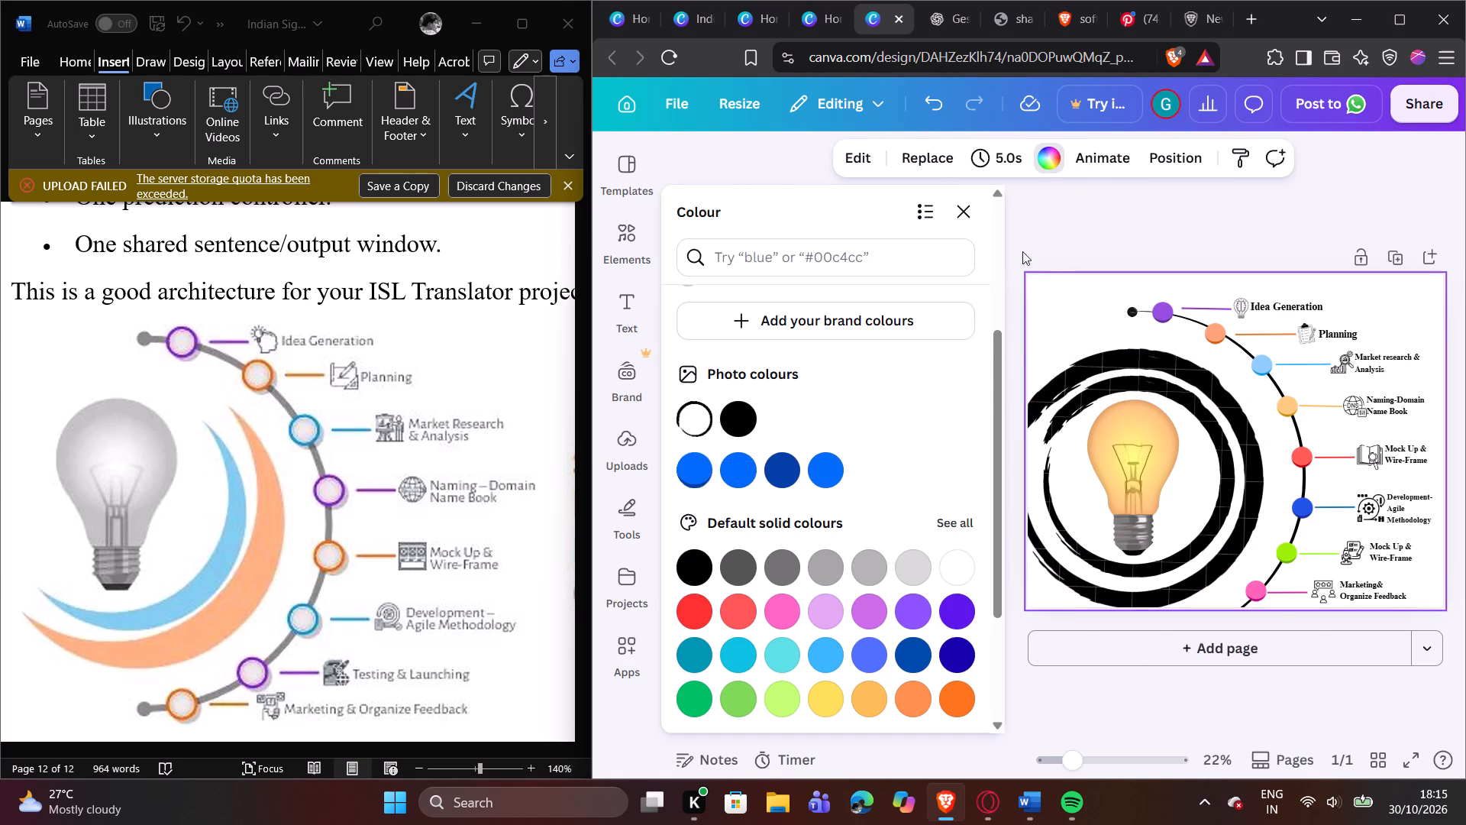
{"action": "left_click_drag", "start_coordinate": [1033, 201], "coordinate": [1044, 198]}
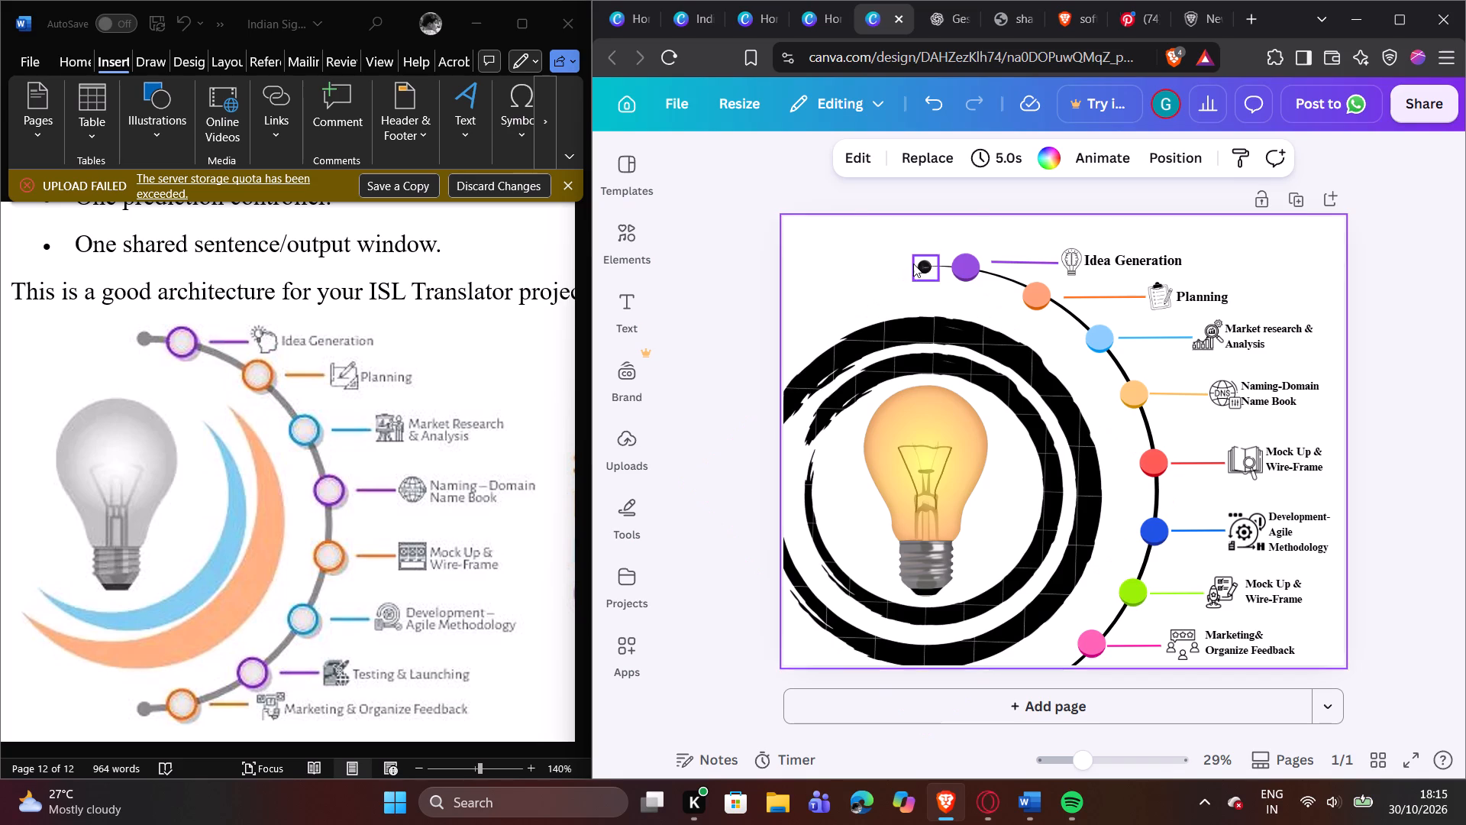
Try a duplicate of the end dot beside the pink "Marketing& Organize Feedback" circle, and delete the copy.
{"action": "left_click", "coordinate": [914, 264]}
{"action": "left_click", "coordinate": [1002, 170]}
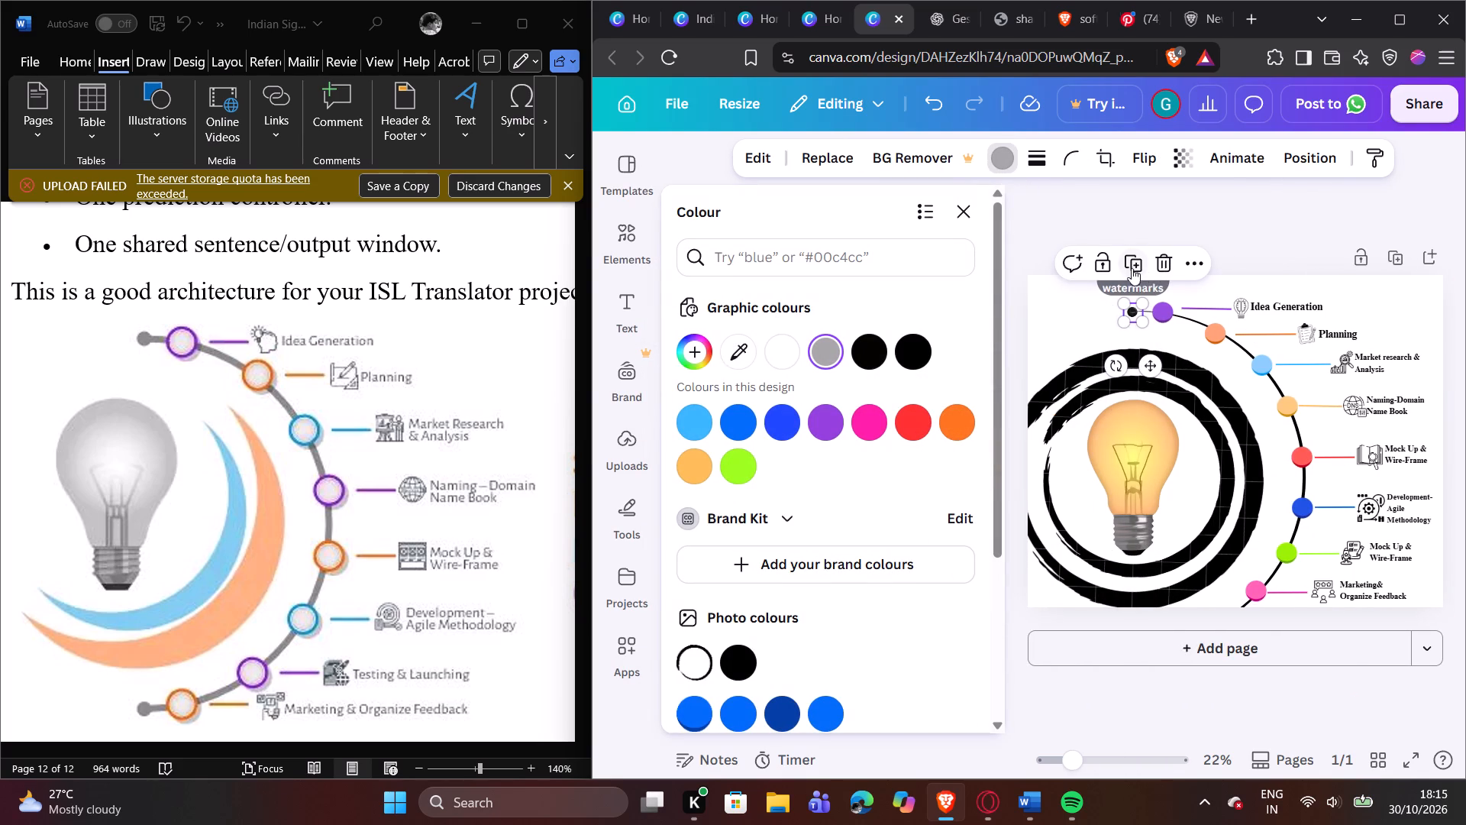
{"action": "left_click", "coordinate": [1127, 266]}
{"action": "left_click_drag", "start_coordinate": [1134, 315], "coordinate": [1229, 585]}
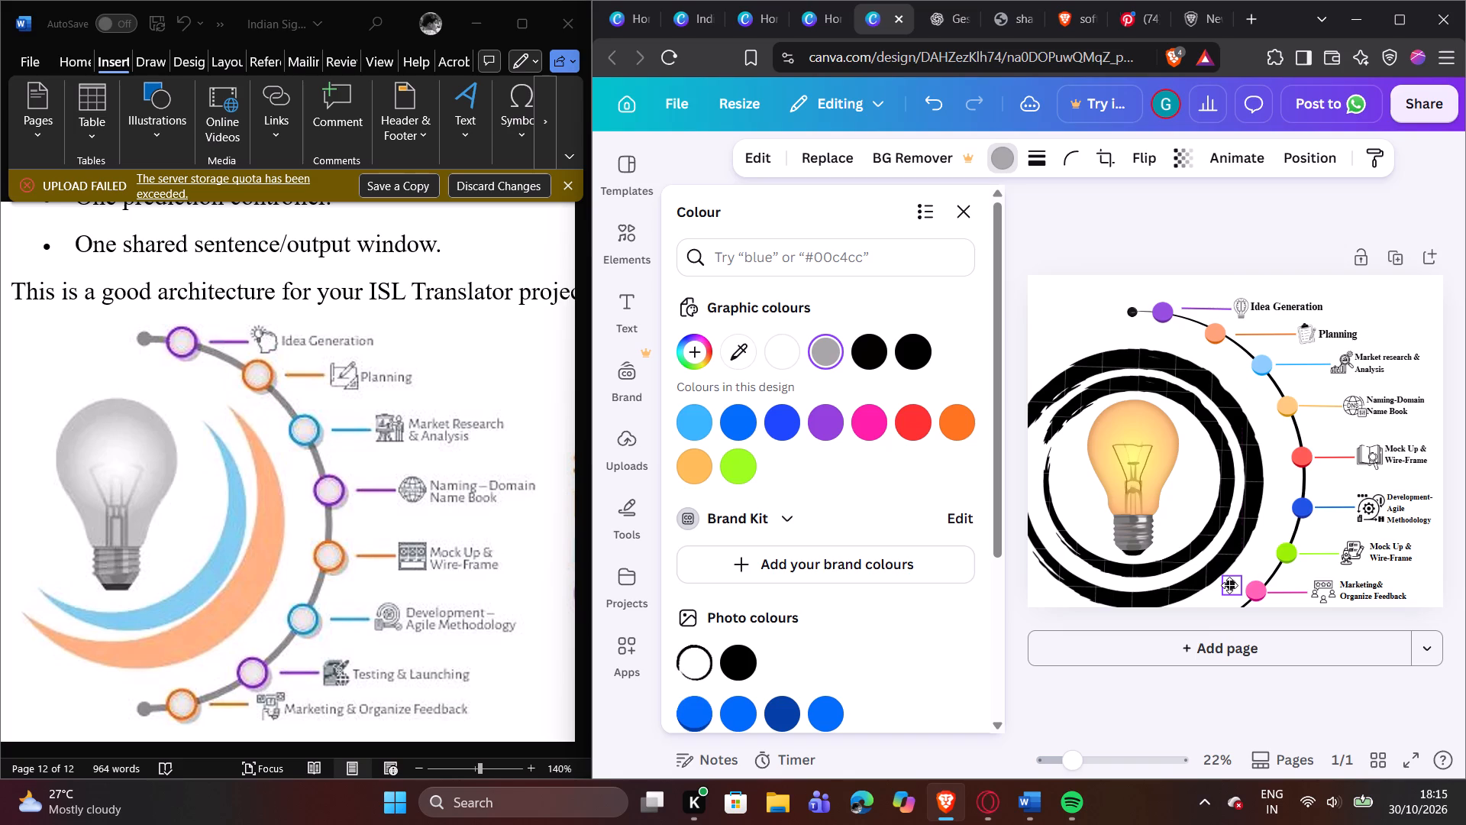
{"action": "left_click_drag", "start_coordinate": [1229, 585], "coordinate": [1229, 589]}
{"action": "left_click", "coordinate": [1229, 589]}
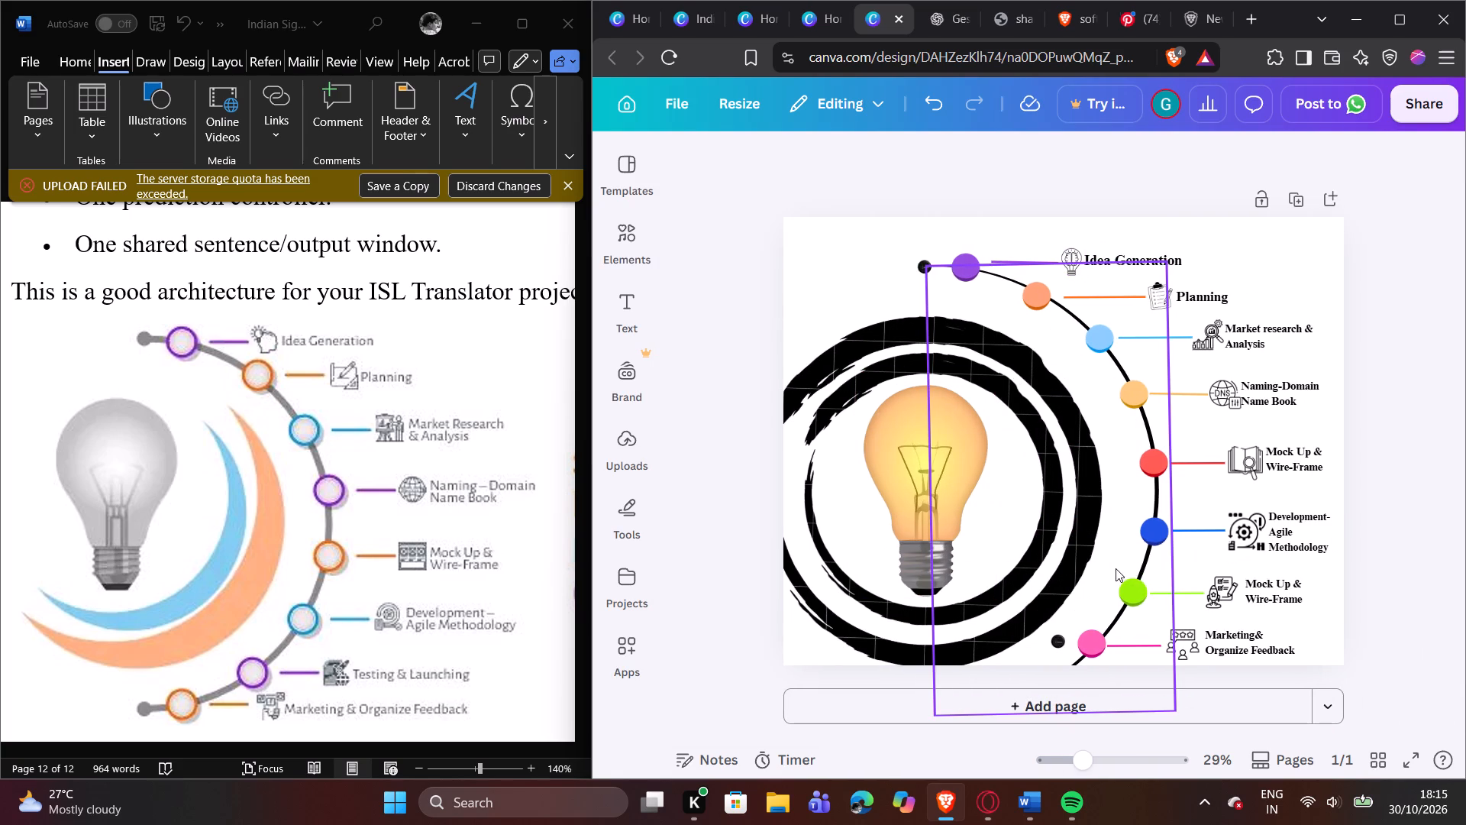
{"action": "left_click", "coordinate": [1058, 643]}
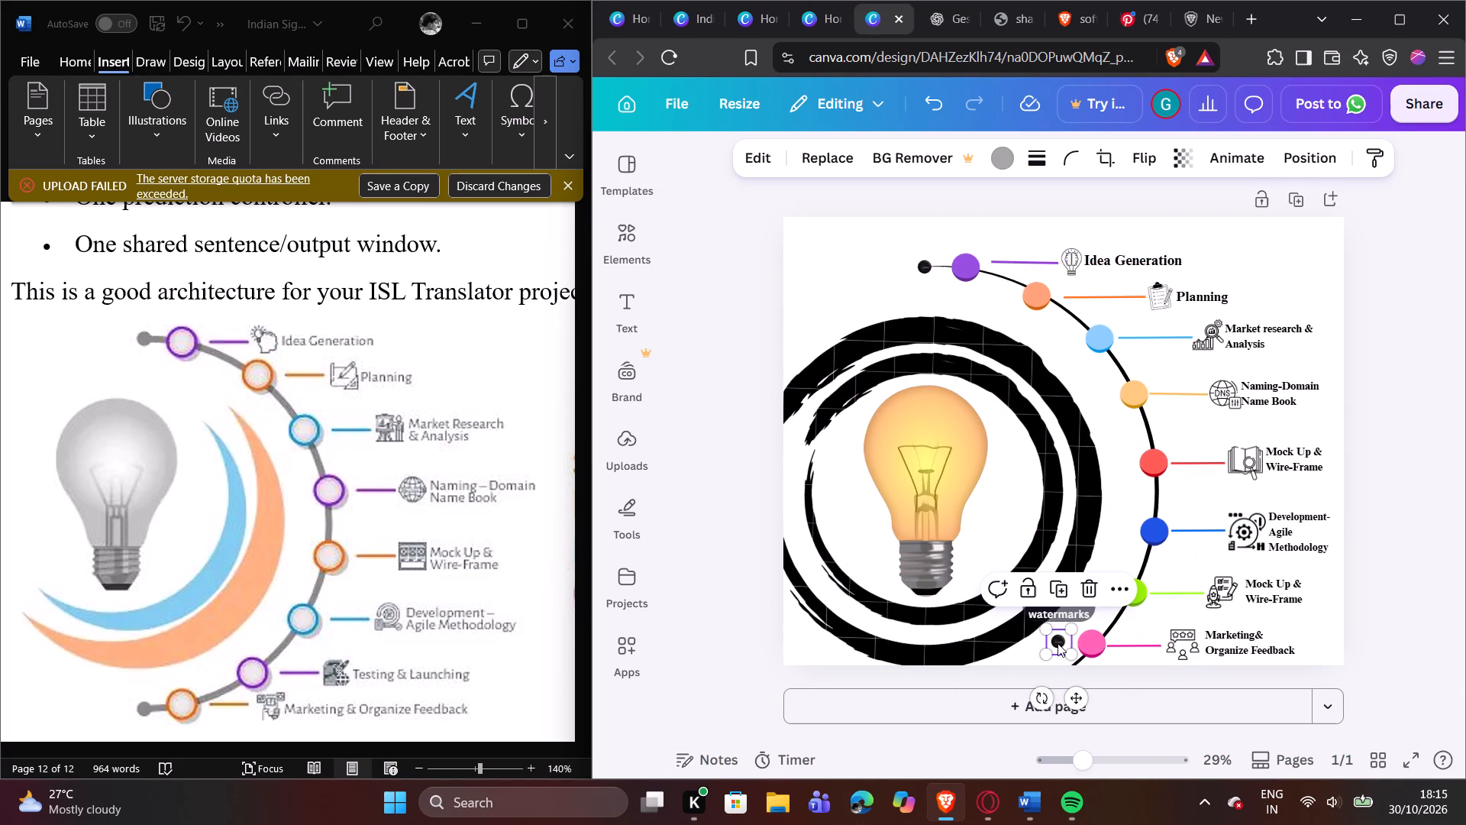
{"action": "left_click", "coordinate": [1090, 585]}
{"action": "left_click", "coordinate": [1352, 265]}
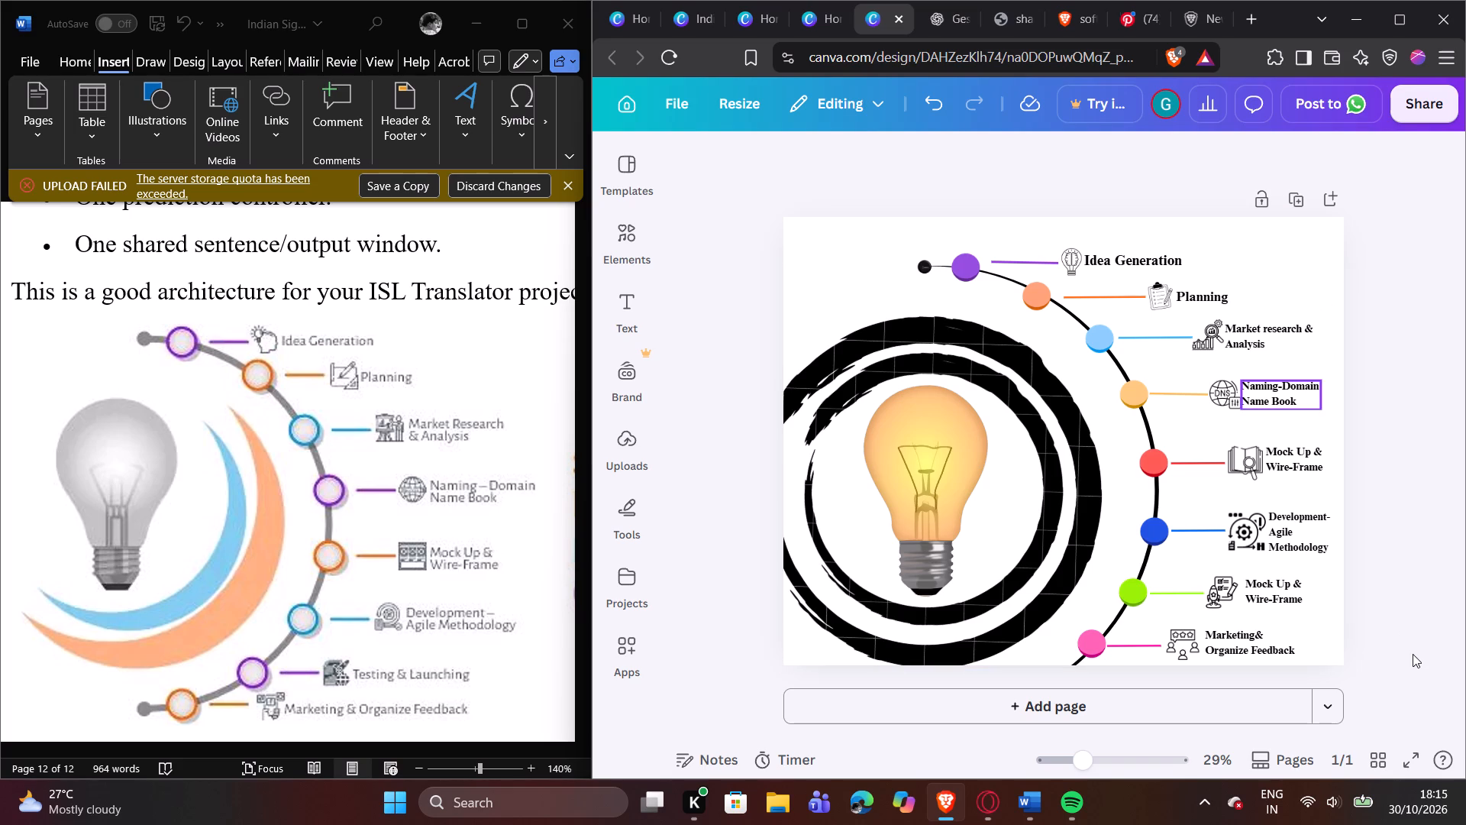
Select the light blue connector line leading to "Market research & Analysis".
{"action": "left_click", "coordinate": [1151, 338]}
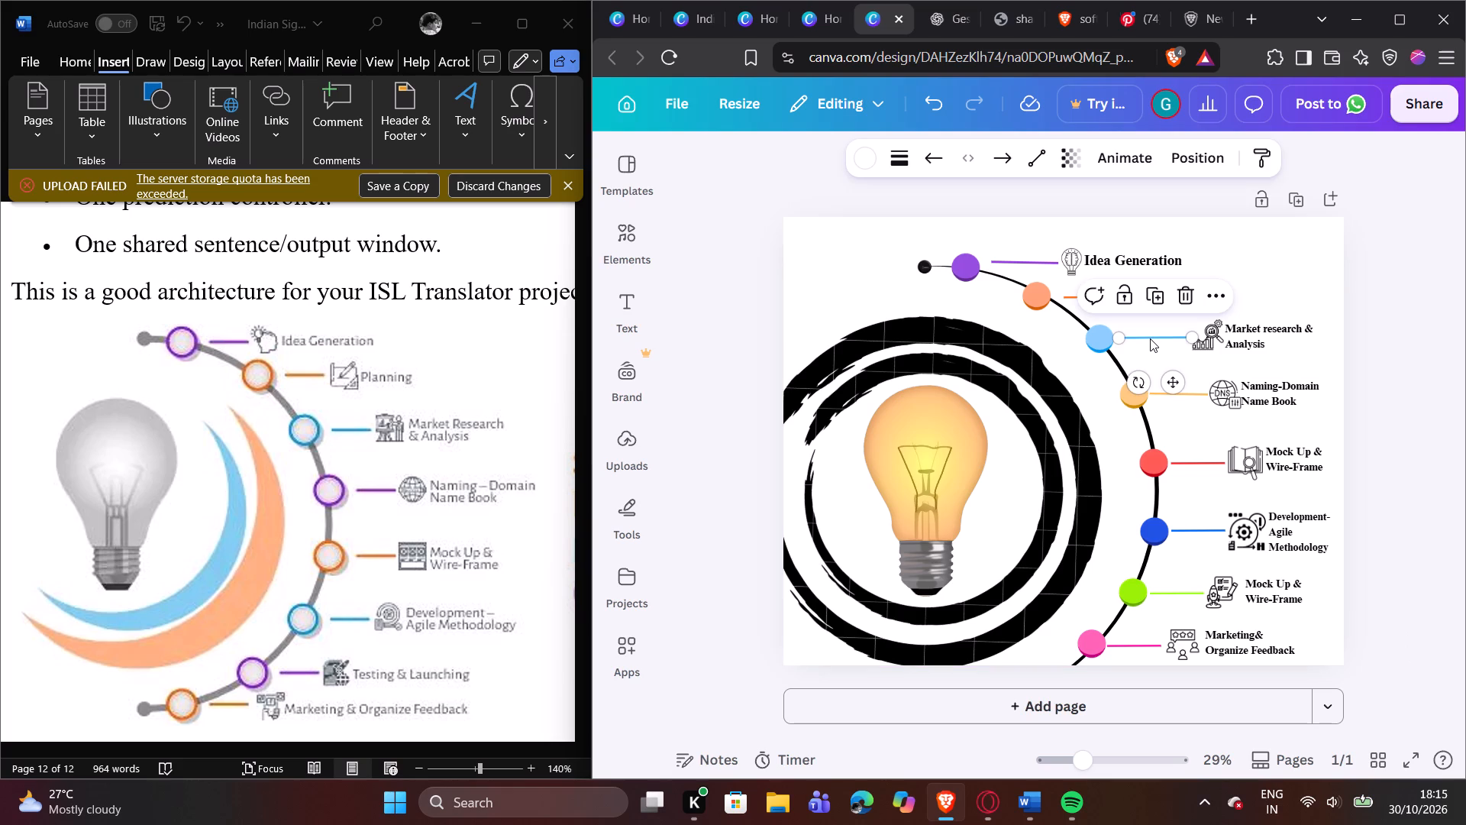
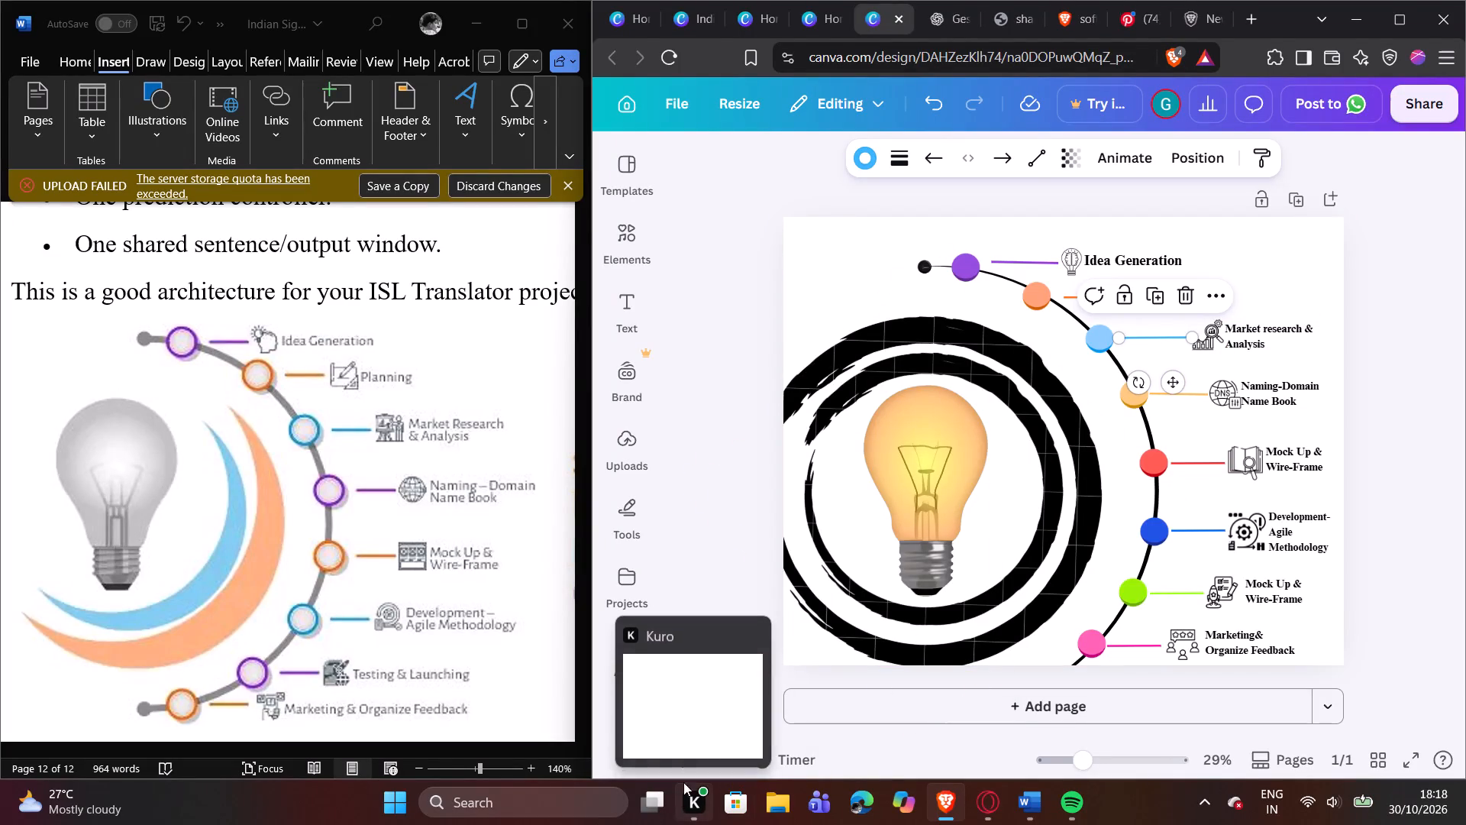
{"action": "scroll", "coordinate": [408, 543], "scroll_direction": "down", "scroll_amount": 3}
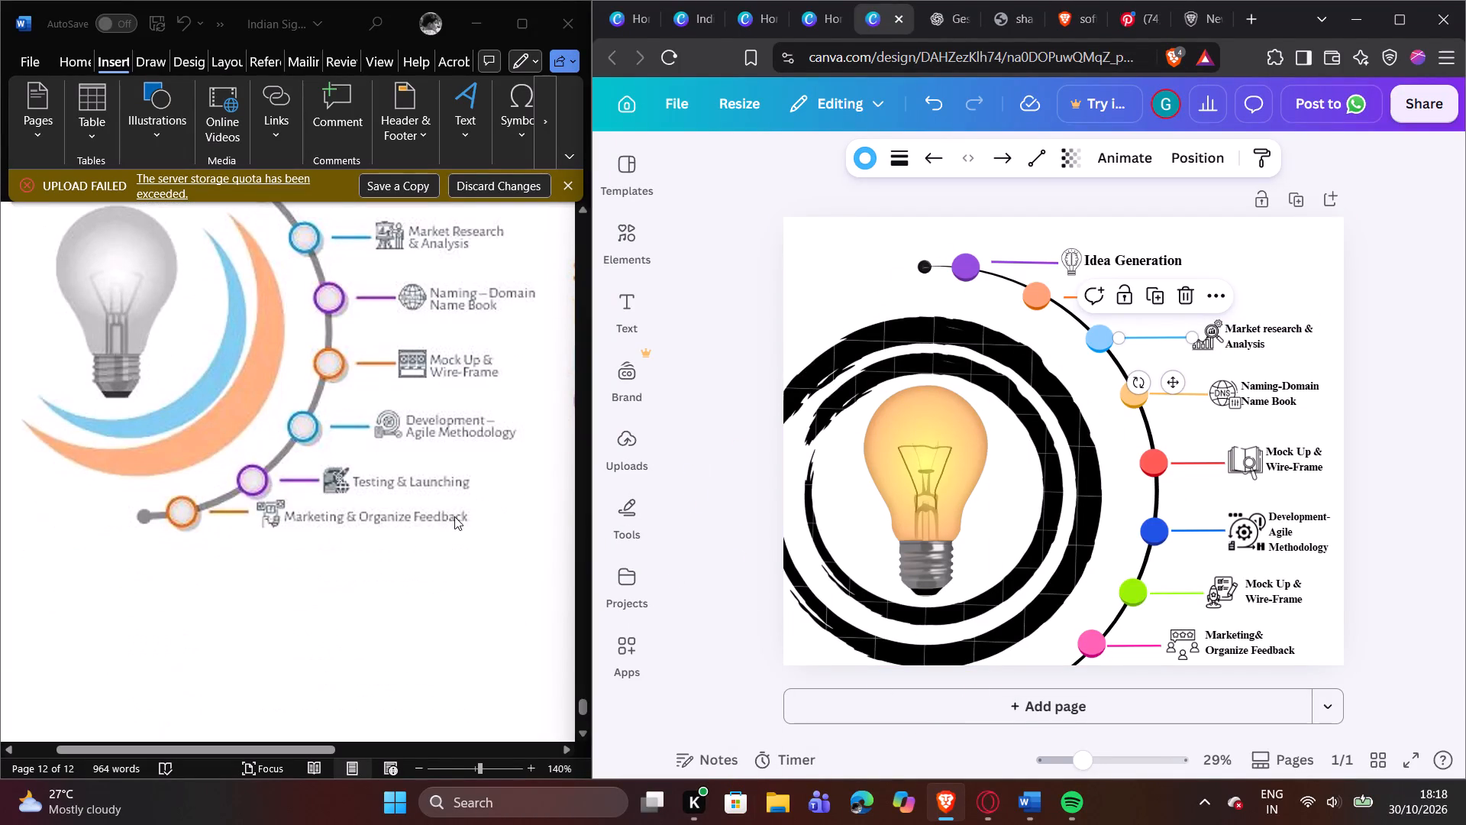